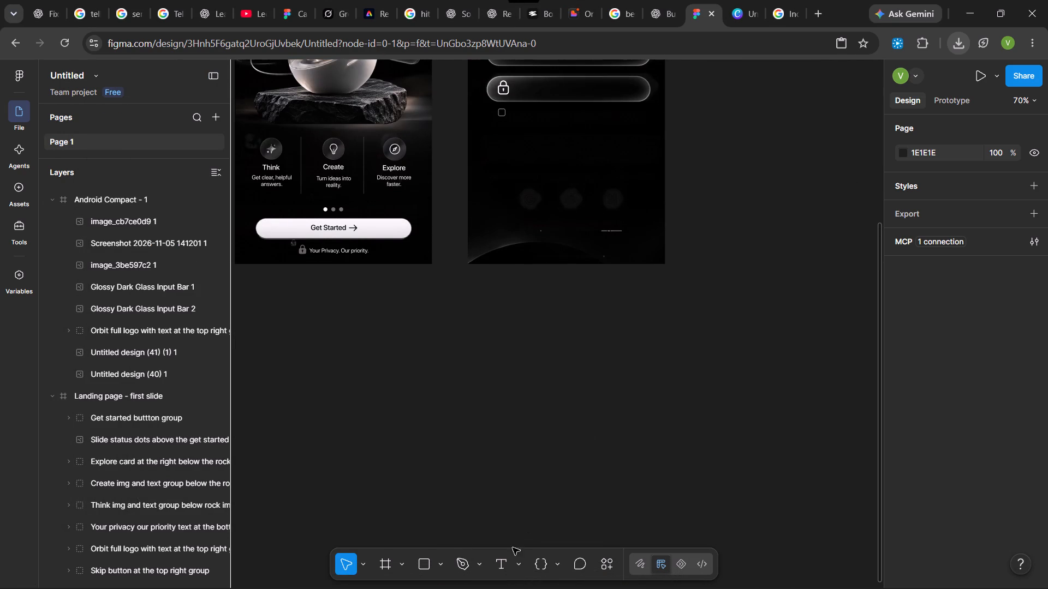
Draw a text box about 262 by 36 beside the checkbox below the password field on the Create Account screen.
{"action": "left_click", "coordinate": [498, 561]}
{"action": "scroll", "coordinate": [563, 400], "scroll_direction": "down", "scroll_amount": 1}
{"action": "scroll", "coordinate": [563, 400], "scroll_direction": "up", "scroll_amount": 10}
{"action": "scroll", "coordinate": [564, 400], "scroll_direction": "down", "scroll_amount": 2}
{"action": "scroll", "coordinate": [564, 400], "scroll_direction": "up", "scroll_amount": 1}
{"action": "scroll", "coordinate": [565, 398], "scroll_direction": "down", "scroll_amount": 7}
{"action": "scroll", "coordinate": [565, 398], "scroll_direction": "up", "scroll_amount": 4}
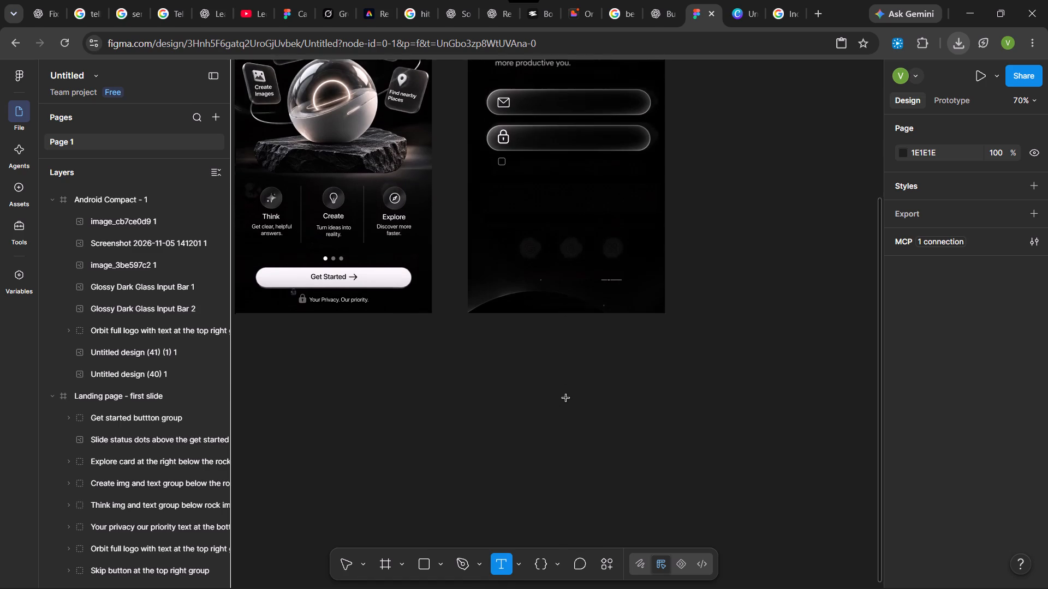
{"action": "scroll", "coordinate": [565, 393], "scroll_direction": "up", "scroll_amount": 11}
{"action": "scroll", "coordinate": [565, 393], "scroll_direction": "down", "scroll_amount": 1}
{"action": "scroll", "coordinate": [559, 425], "scroll_direction": "up", "scroll_amount": 3}
{"action": "scroll", "coordinate": [559, 425], "scroll_direction": "down", "scroll_amount": 3}
{"action": "scroll", "coordinate": [559, 425], "scroll_direction": "up", "scroll_amount": 1}
{"action": "scroll", "coordinate": [559, 425], "scroll_direction": "down", "scroll_amount": 4}
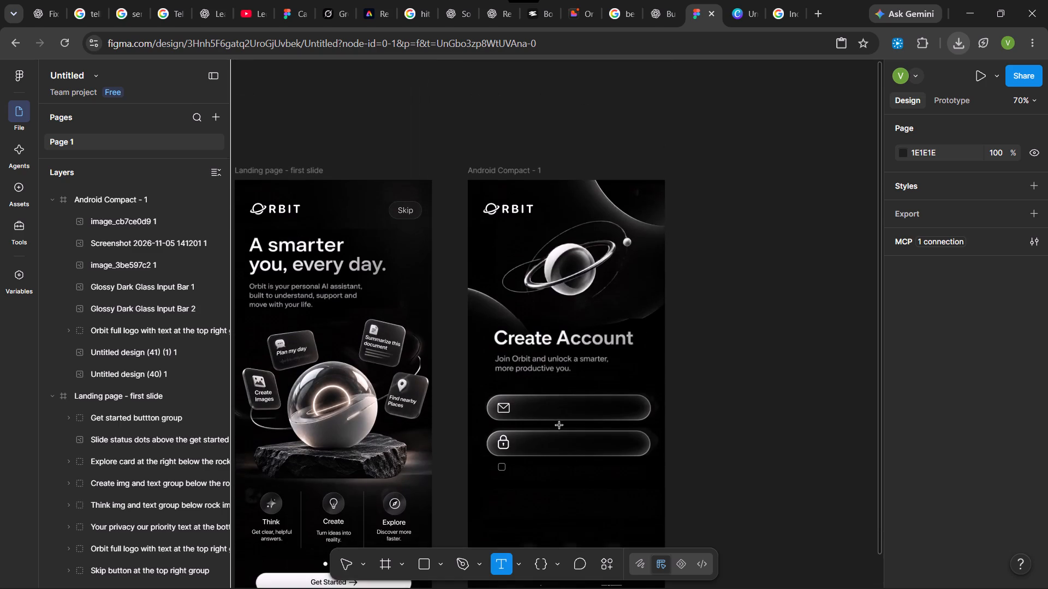
{"action": "scroll", "coordinate": [553, 424], "scroll_direction": "down", "scroll_amount": 3}
{"action": "left_click_drag", "start_coordinate": [514, 362], "coordinate": [565, 375]}
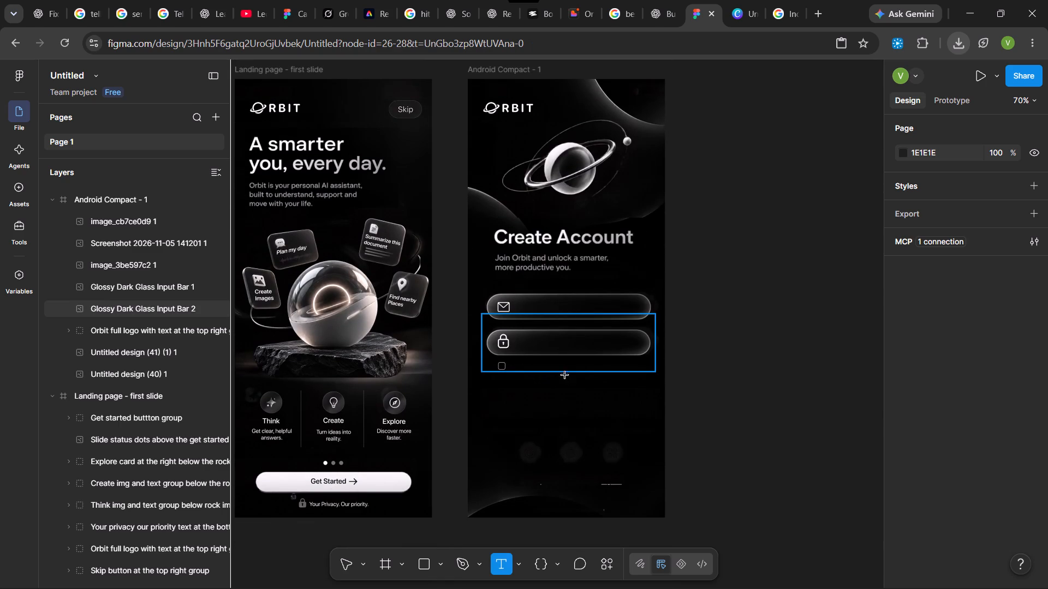
{"action": "left_click_drag", "start_coordinate": [565, 375], "coordinate": [639, 375]}
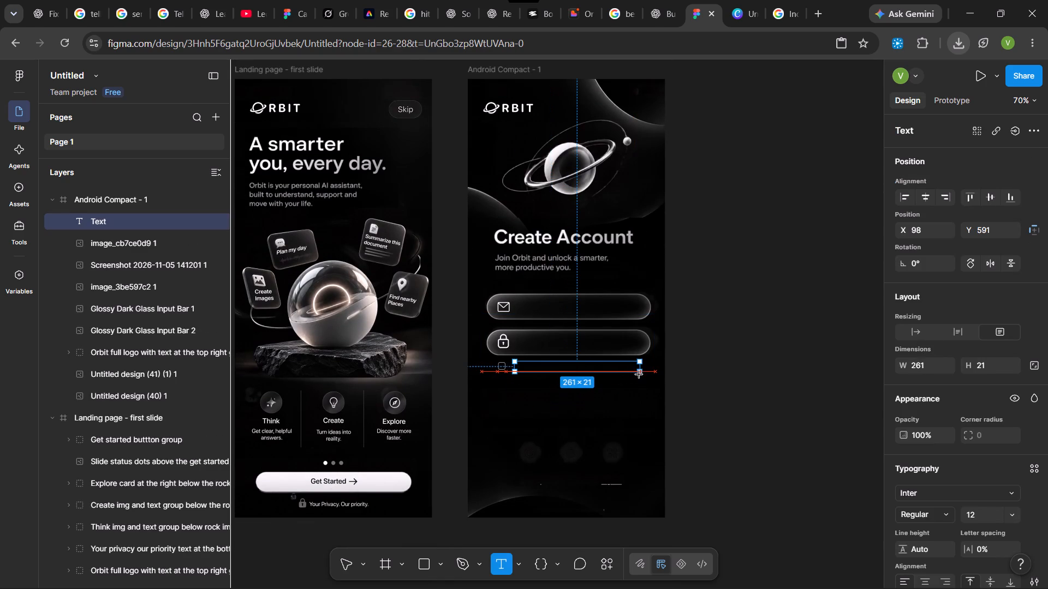
{"action": "left_click_drag", "start_coordinate": [639, 375], "coordinate": [641, 377]}
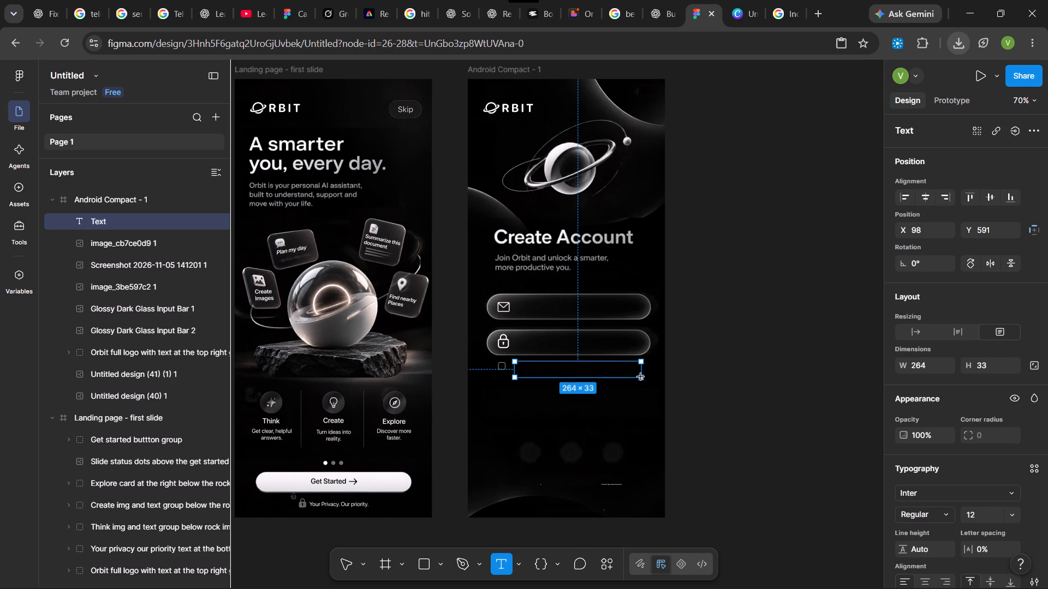
{"action": "left_click_drag", "start_coordinate": [641, 377], "coordinate": [640, 378]}
{"action": "left_click", "coordinate": [640, 378]}
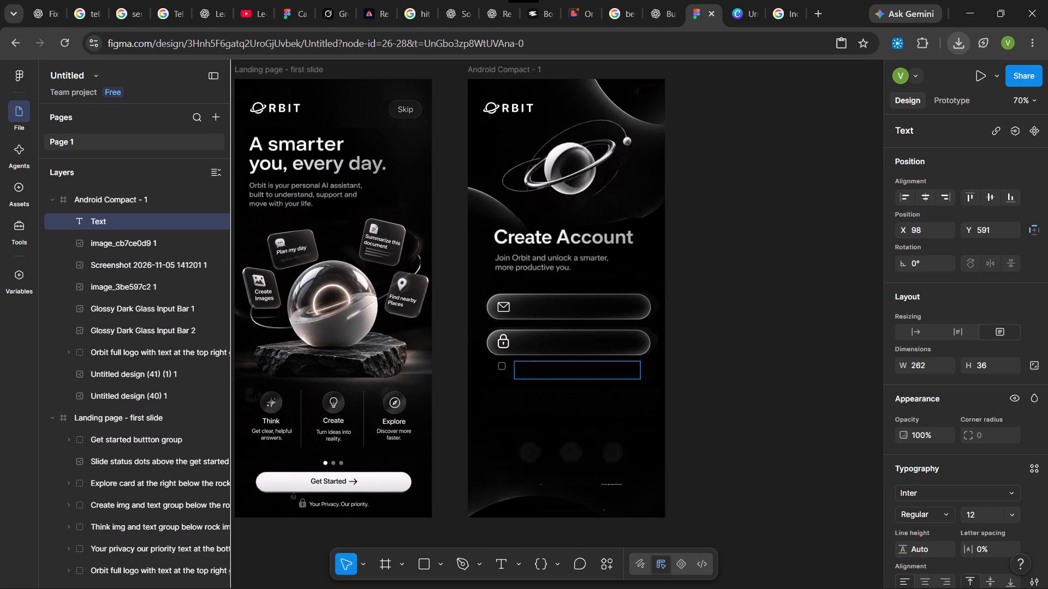
Enter "I agree to to Terms of Services" in the text box, with "Terms of Services" underlined.
{"action": "type", "text": "I"}
{"action": "key", "text": "space"}
{"action": "type", "text": "agree to to Terms"}
{"action": "key", "text": "space"}
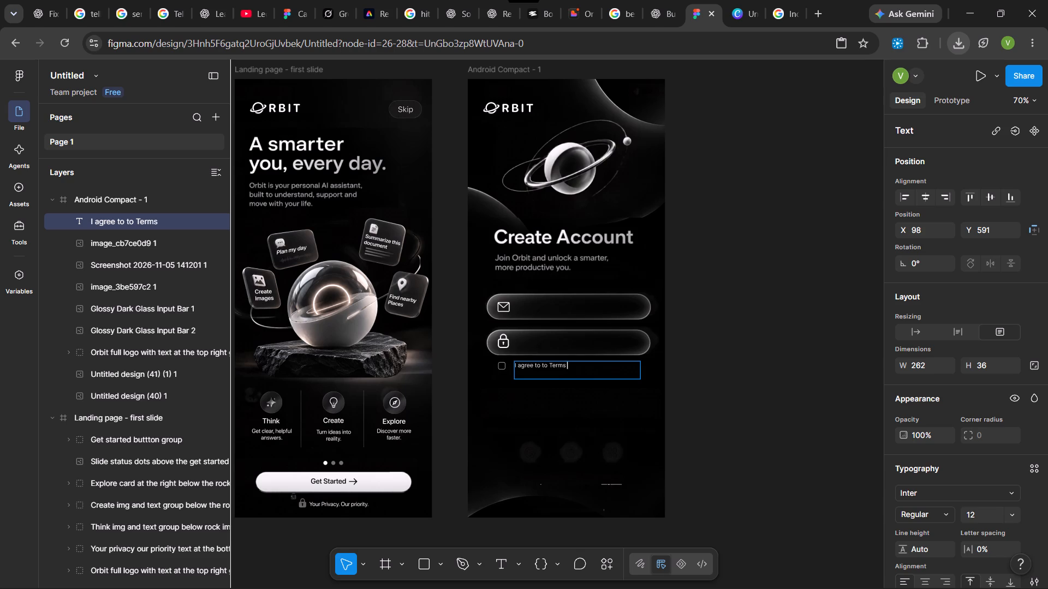
{"action": "type", "text": "of"}
{"action": "key", "text": "BackSpace"}
{"action": "key", "text": "BackSpace"}
{"action": "key", "text": "BackSpace"}
{"action": "key", "text": "BackSpace"}
{"action": "key", "text": "BackSpace"}
{"action": "key", "text": "BackSpace"}
{"action": "key", "text": "BackSpace"}
{"action": "key", "text": "BackSpace"}
{"action": "key", "text": "ctrl+u"}
{"action": "type", "text": "Terms of Services"}
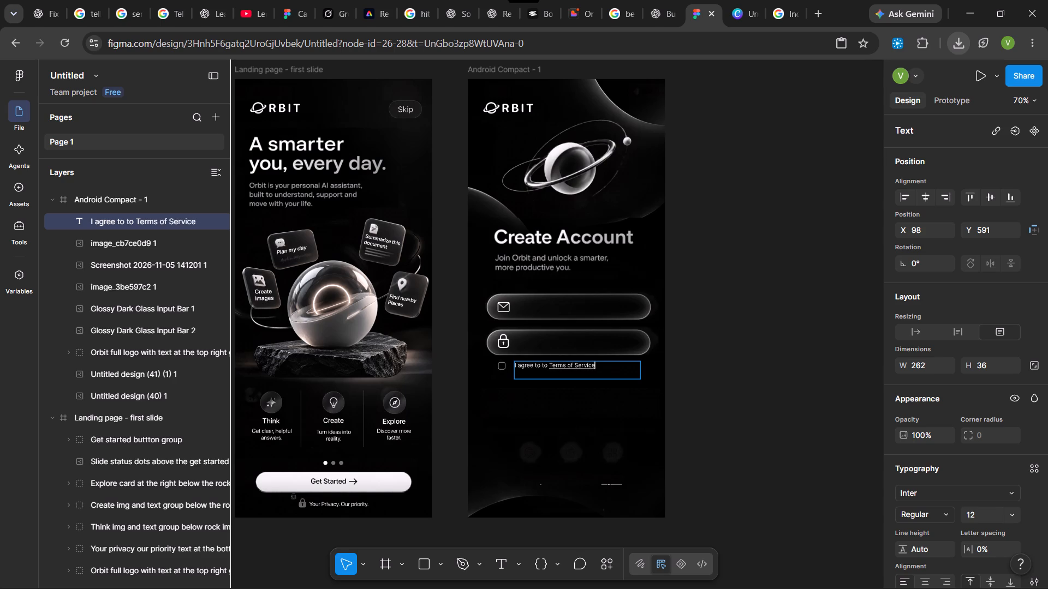
{"action": "key", "text": "space"}
Continue the agreement text with "and Privacy Policy", leaving "and" plain and underlining "Privacy Policy".
{"action": "key", "text": "ctrl+u"}
{"action": "type", "text": "and"}
{"action": "key", "text": "space"}
{"action": "key", "text": "ctrl+u"}
{"action": "type", "text": "Pri"}
{"action": "type", "text": "vacy p"}
{"action": "key", "text": "BackSpace"}
{"action": "type", "text": "Policy"}
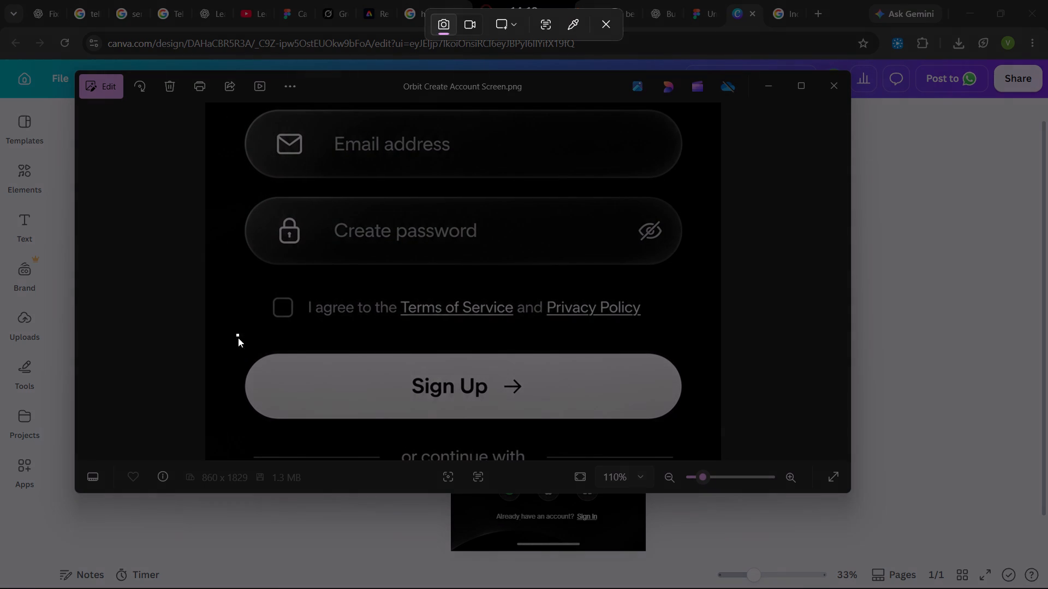
Capture a screenshot of the Sign Up button in the Orbit Create Account Screen reference image.
{"action": "left_click_drag", "start_coordinate": [238, 338], "coordinate": [704, 435]}
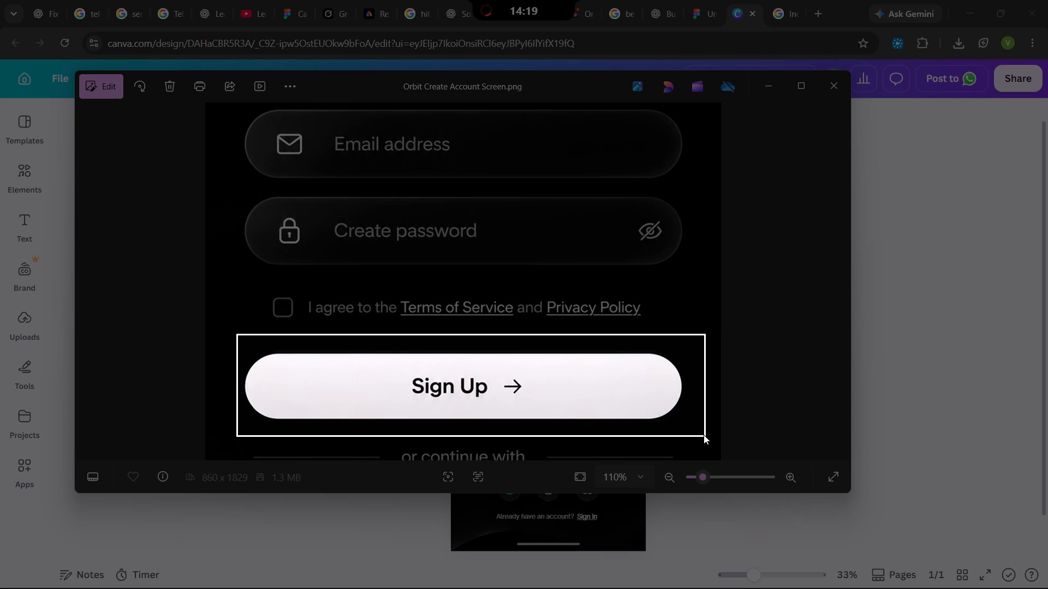
{"action": "left_click_drag", "start_coordinate": [704, 435], "coordinate": [702, 435]}
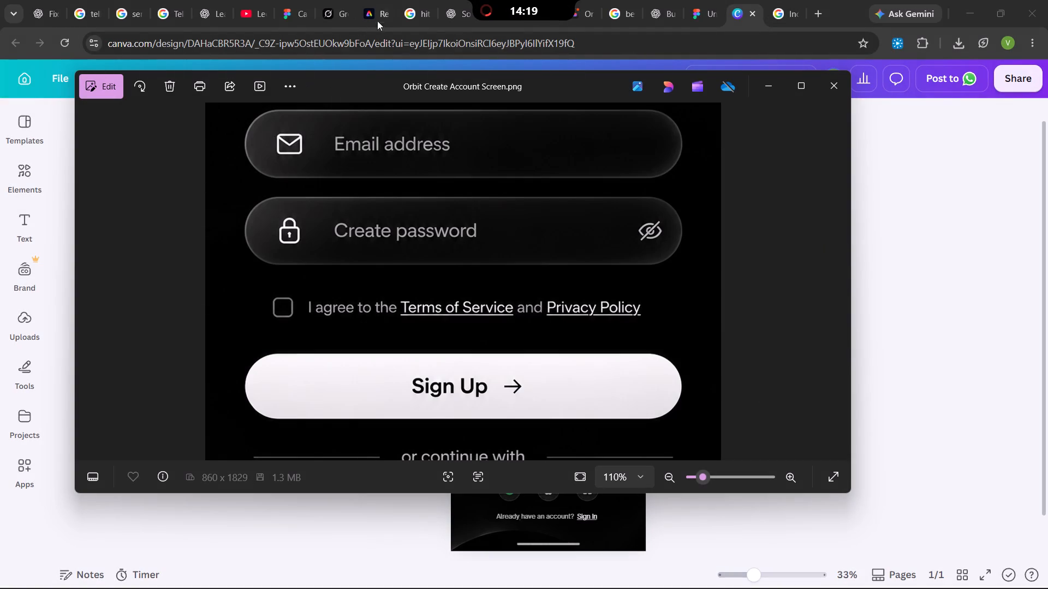
Switch to Adobe Express and remove the background from the new Sign Up button screenshot in the Screenshots folder.
{"action": "left_click", "coordinate": [371, 14]}
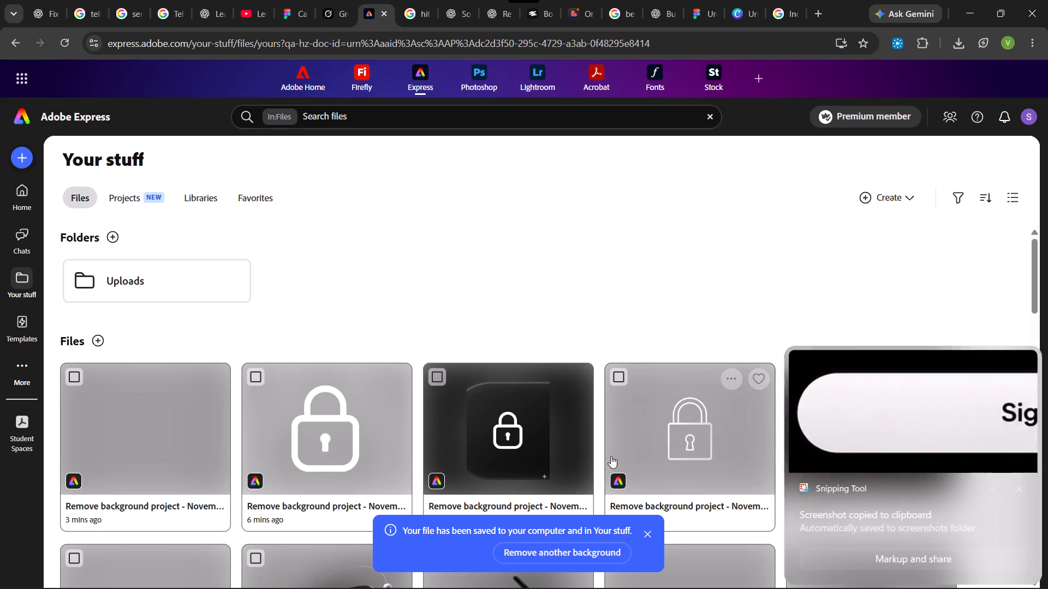
{"action": "left_click", "coordinate": [576, 547]}
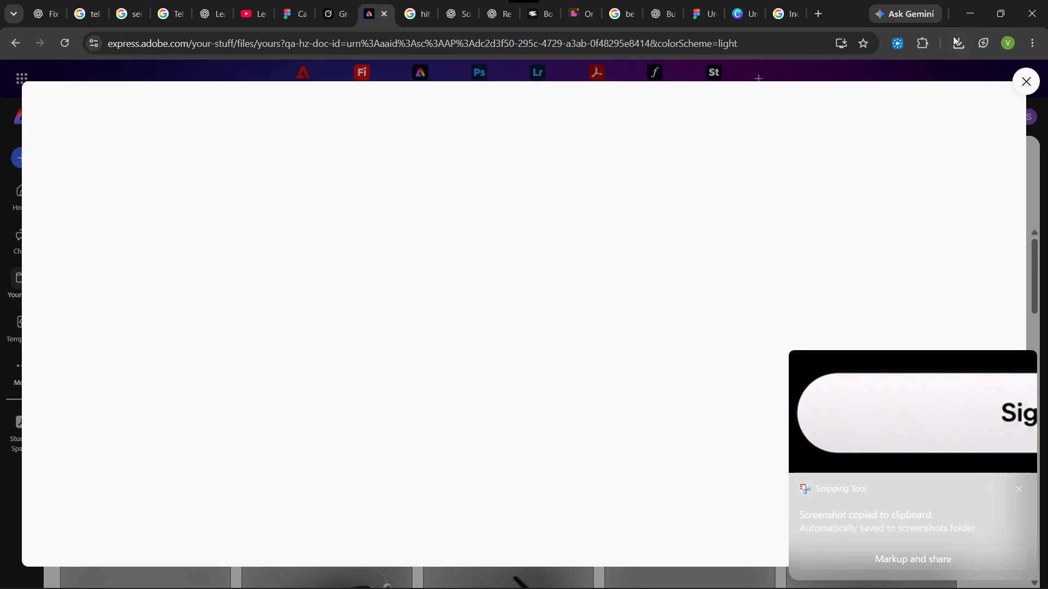
{"action": "left_click", "coordinate": [959, 42]}
{"action": "left_click", "coordinate": [553, 294]}
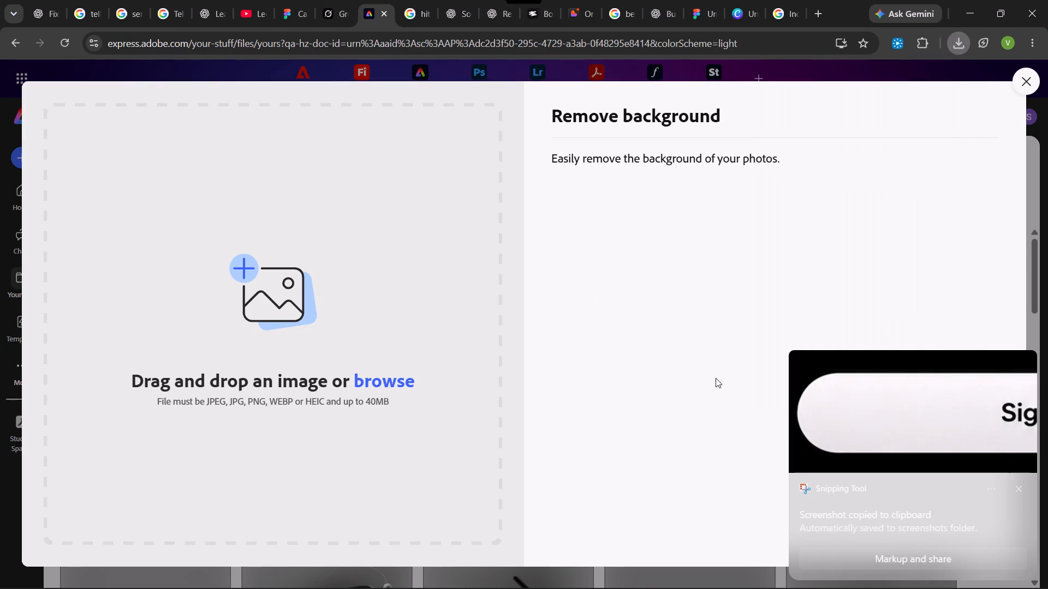
{"action": "left_click", "coordinate": [417, 320]}
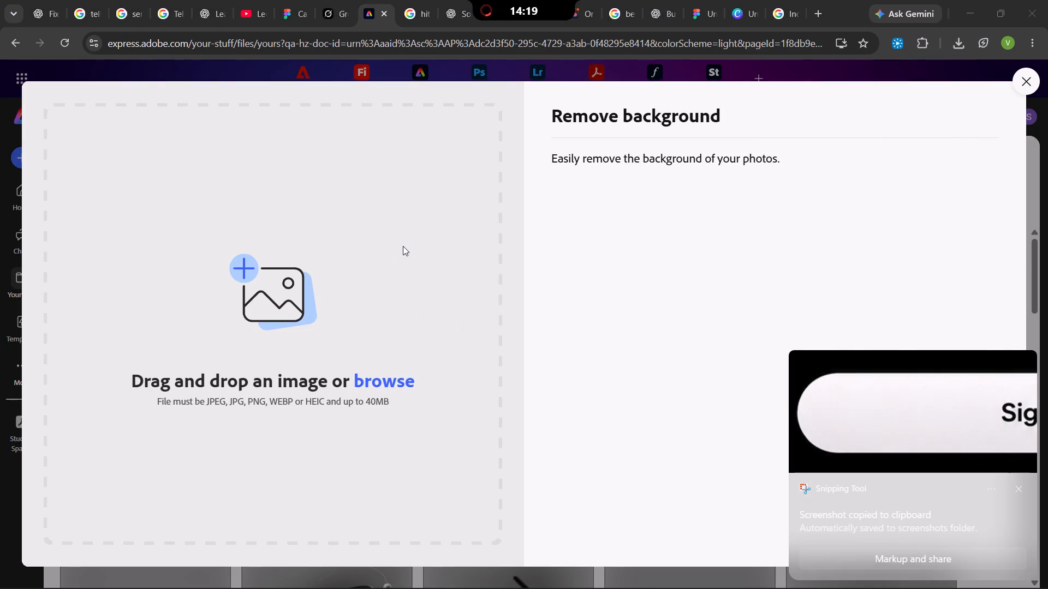
{"action": "scroll", "coordinate": [402, 235], "scroll_direction": "down", "scroll_amount": 20}
{"action": "scroll", "coordinate": [402, 235], "scroll_direction": "down", "scroll_amount": 2}
{"action": "scroll", "coordinate": [403, 235], "scroll_direction": "up", "scroll_amount": 1}
{"action": "scroll", "coordinate": [403, 235], "scroll_direction": "down", "scroll_amount": 5}
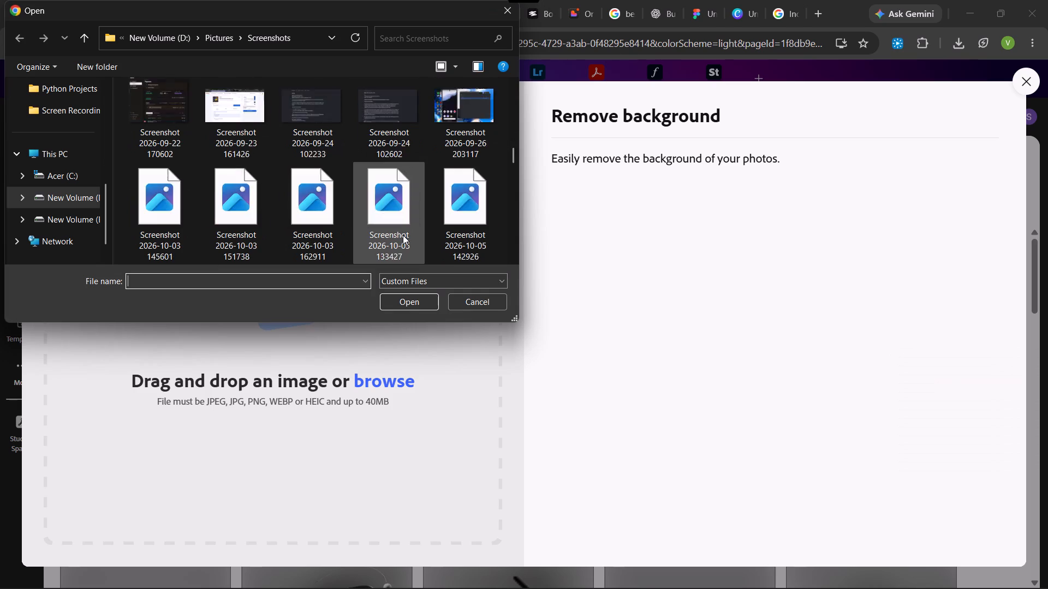
{"action": "scroll", "coordinate": [403, 235], "scroll_direction": "down", "scroll_amount": 3}
{"action": "scroll", "coordinate": [403, 235], "scroll_direction": "up", "scroll_amount": 1}
{"action": "scroll", "coordinate": [403, 235], "scroll_direction": "down", "scroll_amount": 15}
{"action": "scroll", "coordinate": [403, 235], "scroll_direction": "up", "scroll_amount": 1}
{"action": "scroll", "coordinate": [403, 235], "scroll_direction": "down", "scroll_amount": 1}
{"action": "scroll", "coordinate": [403, 235], "scroll_direction": "up", "scroll_amount": 1}
{"action": "scroll", "coordinate": [403, 235], "scroll_direction": "down", "scroll_amount": 1}
{"action": "scroll", "coordinate": [403, 235], "scroll_direction": "up", "scroll_amount": 2}
{"action": "scroll", "coordinate": [403, 235], "scroll_direction": "down", "scroll_amount": 2}
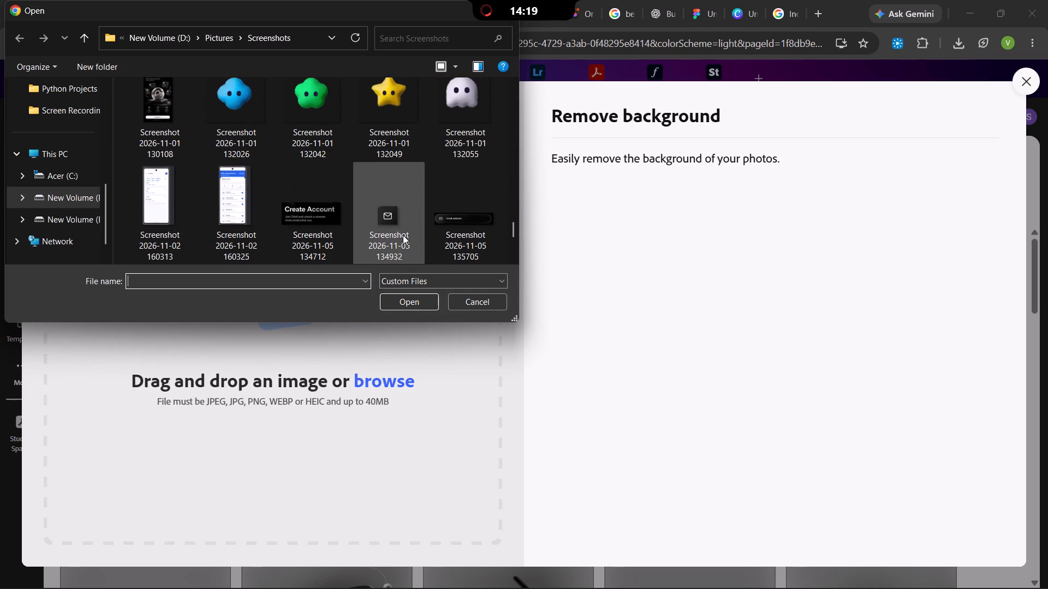
{"action": "left_click", "coordinate": [468, 228]}
{"action": "scroll", "coordinate": [432, 228], "scroll_direction": "down", "scroll_amount": 6}
{"action": "scroll", "coordinate": [432, 228], "scroll_direction": "up", "scroll_amount": 1}
{"action": "left_click", "coordinate": [248, 229]}
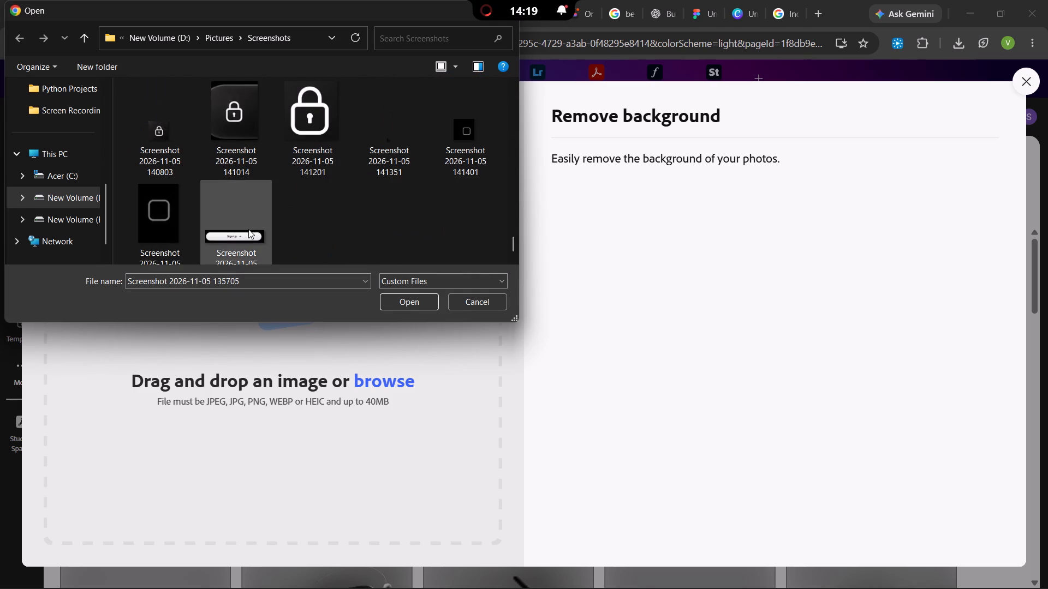
{"action": "left_click", "coordinate": [409, 305]}
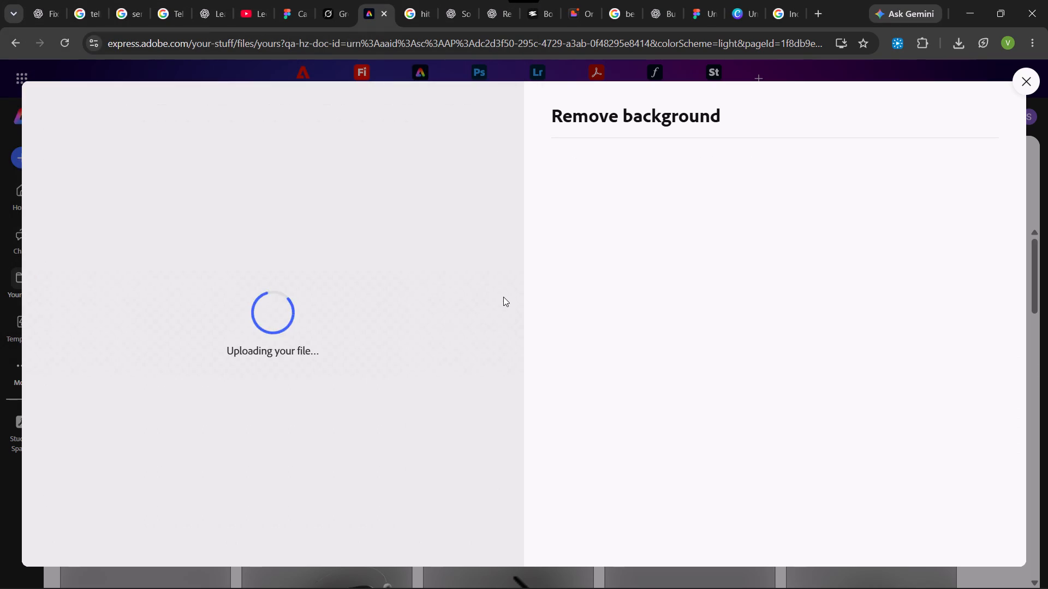
{"action": "left_click", "coordinate": [503, 297]}
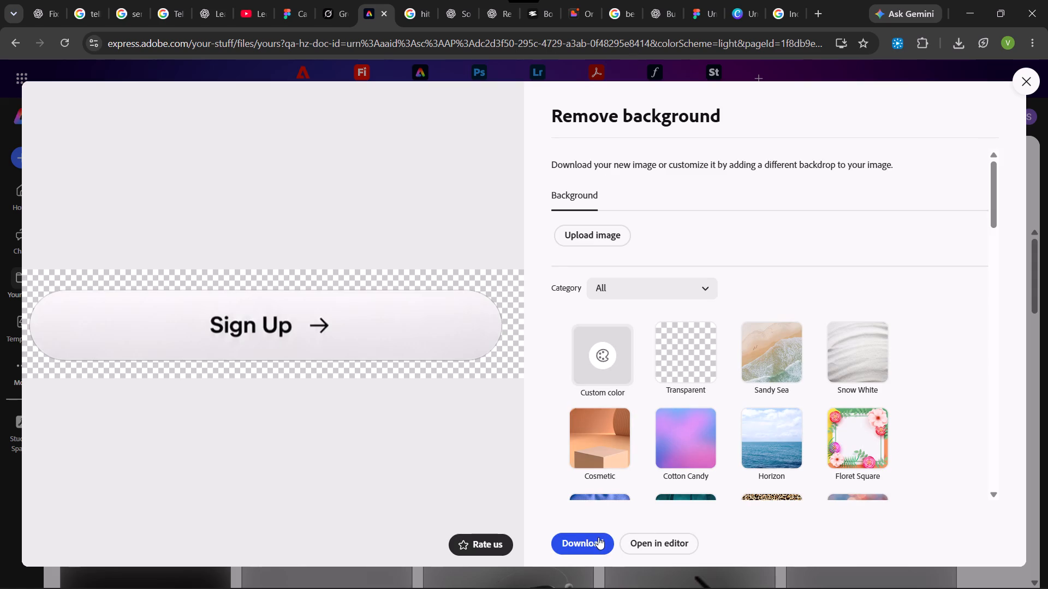
Download the Sign Up button image with its transparent background.
{"action": "left_click", "coordinate": [598, 537]}
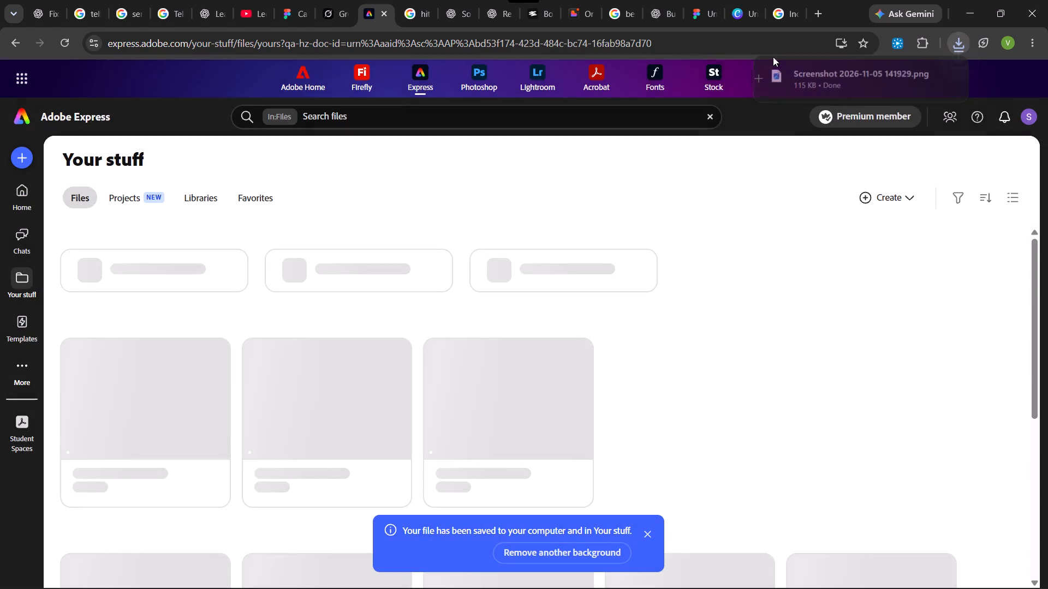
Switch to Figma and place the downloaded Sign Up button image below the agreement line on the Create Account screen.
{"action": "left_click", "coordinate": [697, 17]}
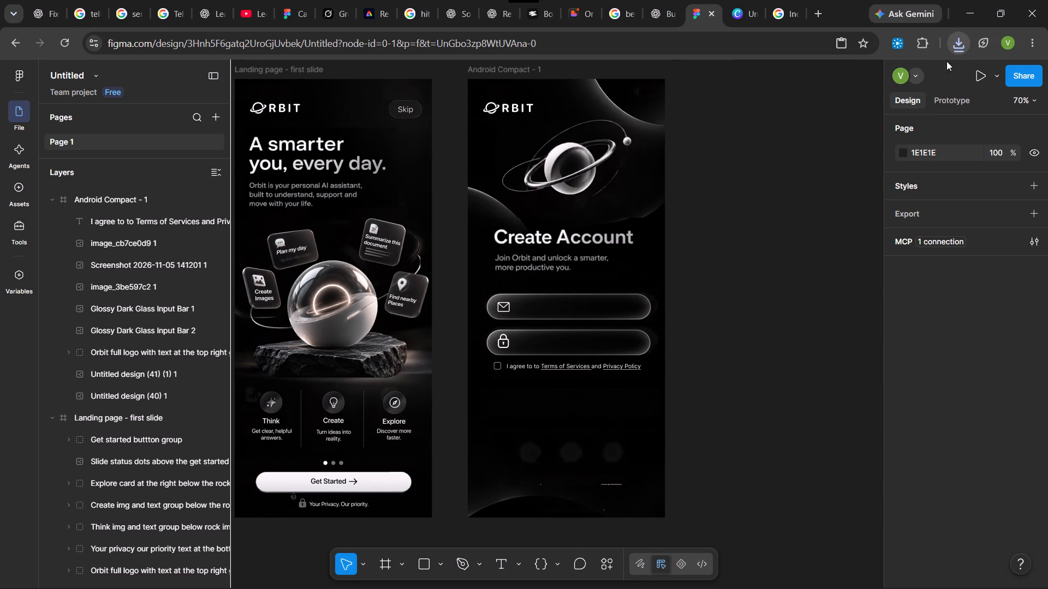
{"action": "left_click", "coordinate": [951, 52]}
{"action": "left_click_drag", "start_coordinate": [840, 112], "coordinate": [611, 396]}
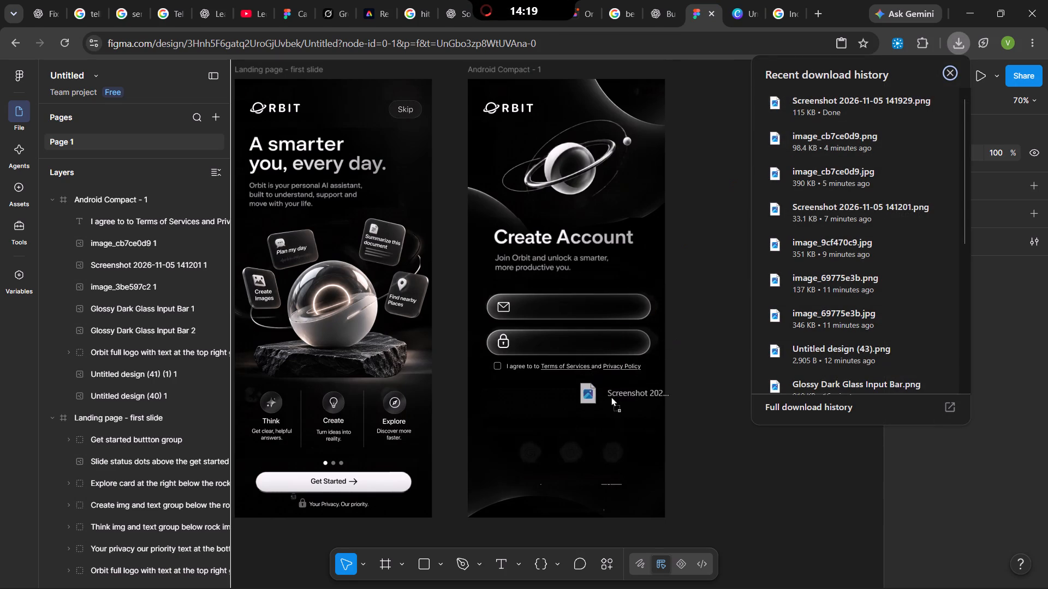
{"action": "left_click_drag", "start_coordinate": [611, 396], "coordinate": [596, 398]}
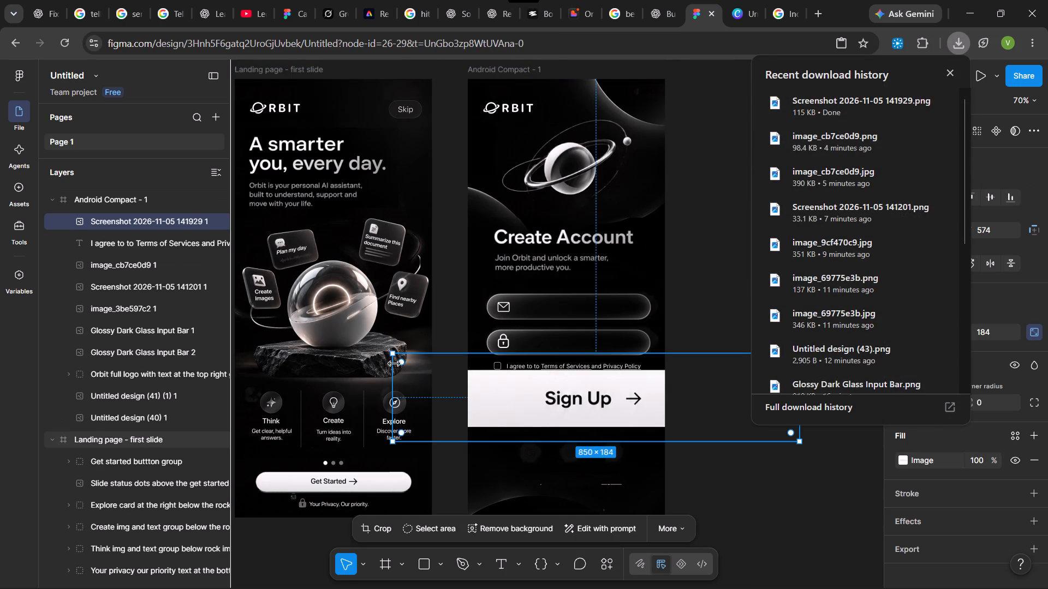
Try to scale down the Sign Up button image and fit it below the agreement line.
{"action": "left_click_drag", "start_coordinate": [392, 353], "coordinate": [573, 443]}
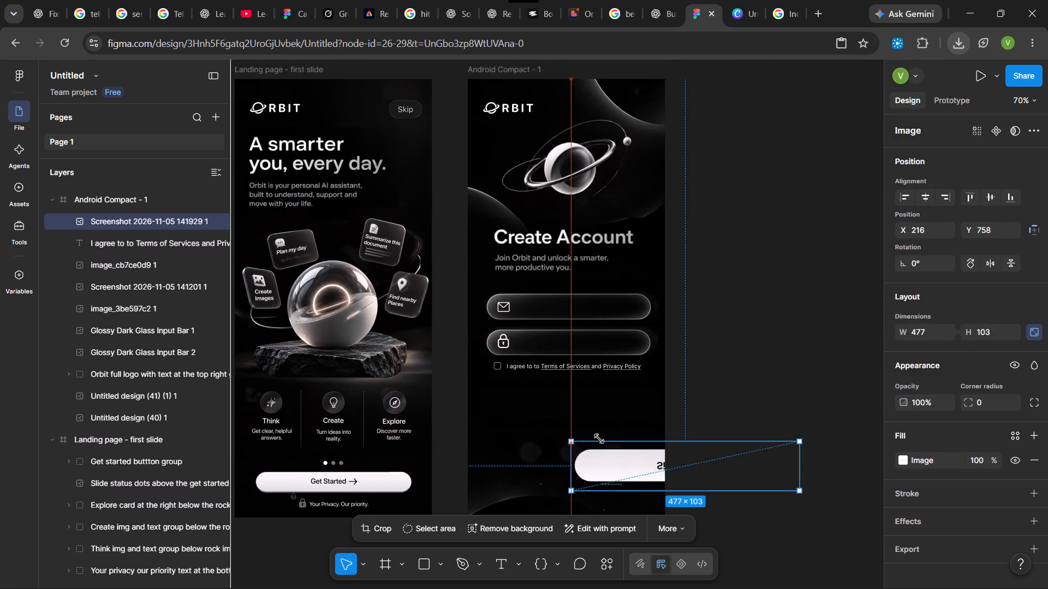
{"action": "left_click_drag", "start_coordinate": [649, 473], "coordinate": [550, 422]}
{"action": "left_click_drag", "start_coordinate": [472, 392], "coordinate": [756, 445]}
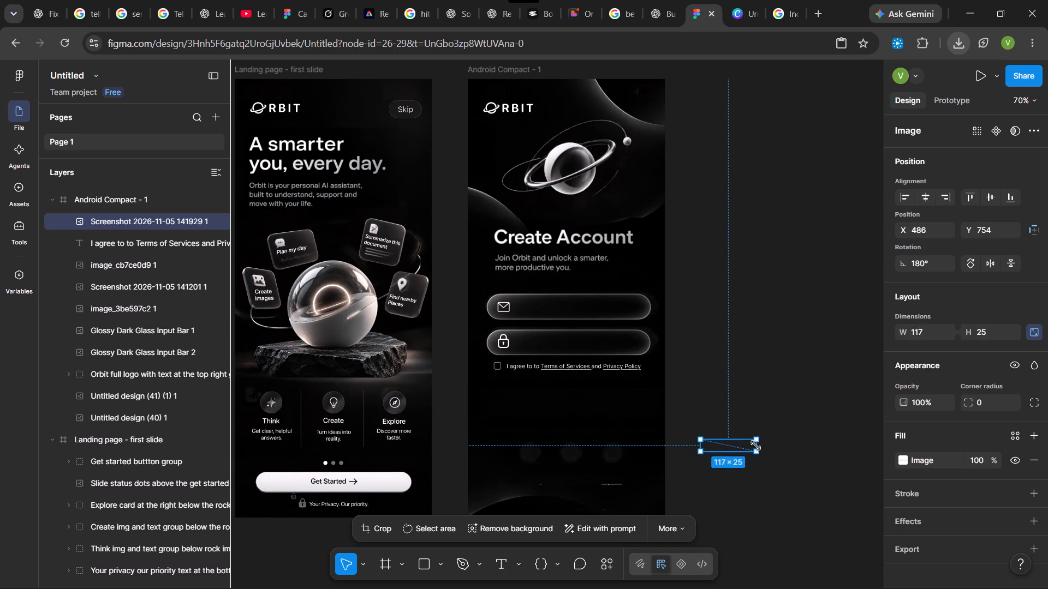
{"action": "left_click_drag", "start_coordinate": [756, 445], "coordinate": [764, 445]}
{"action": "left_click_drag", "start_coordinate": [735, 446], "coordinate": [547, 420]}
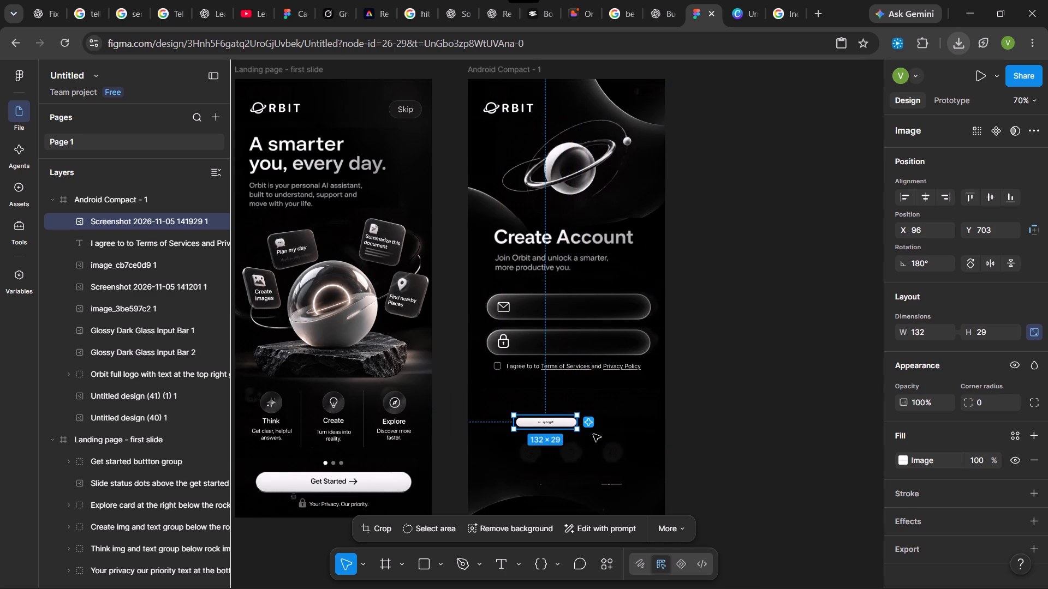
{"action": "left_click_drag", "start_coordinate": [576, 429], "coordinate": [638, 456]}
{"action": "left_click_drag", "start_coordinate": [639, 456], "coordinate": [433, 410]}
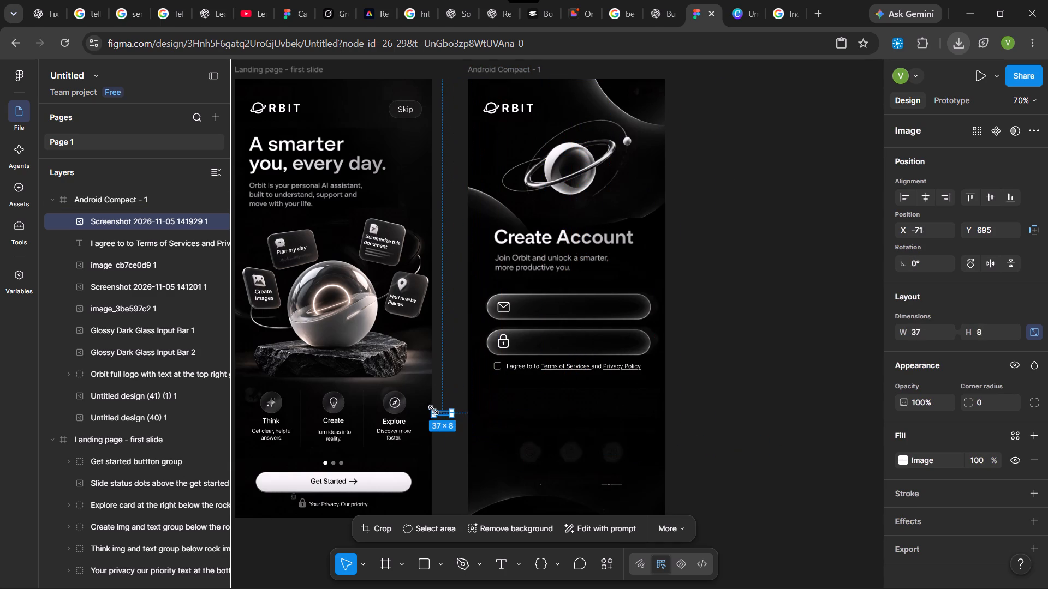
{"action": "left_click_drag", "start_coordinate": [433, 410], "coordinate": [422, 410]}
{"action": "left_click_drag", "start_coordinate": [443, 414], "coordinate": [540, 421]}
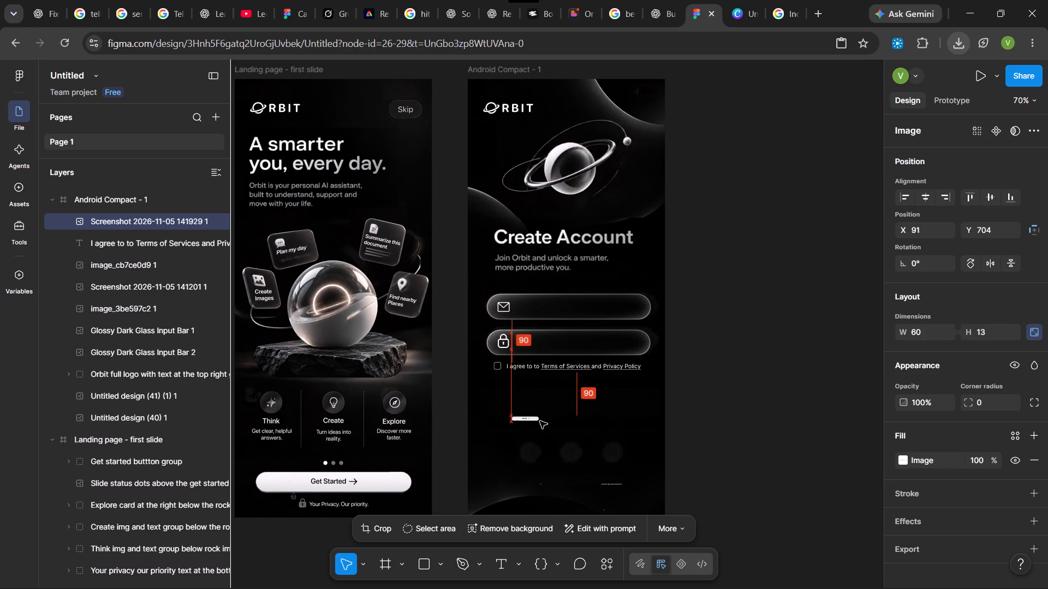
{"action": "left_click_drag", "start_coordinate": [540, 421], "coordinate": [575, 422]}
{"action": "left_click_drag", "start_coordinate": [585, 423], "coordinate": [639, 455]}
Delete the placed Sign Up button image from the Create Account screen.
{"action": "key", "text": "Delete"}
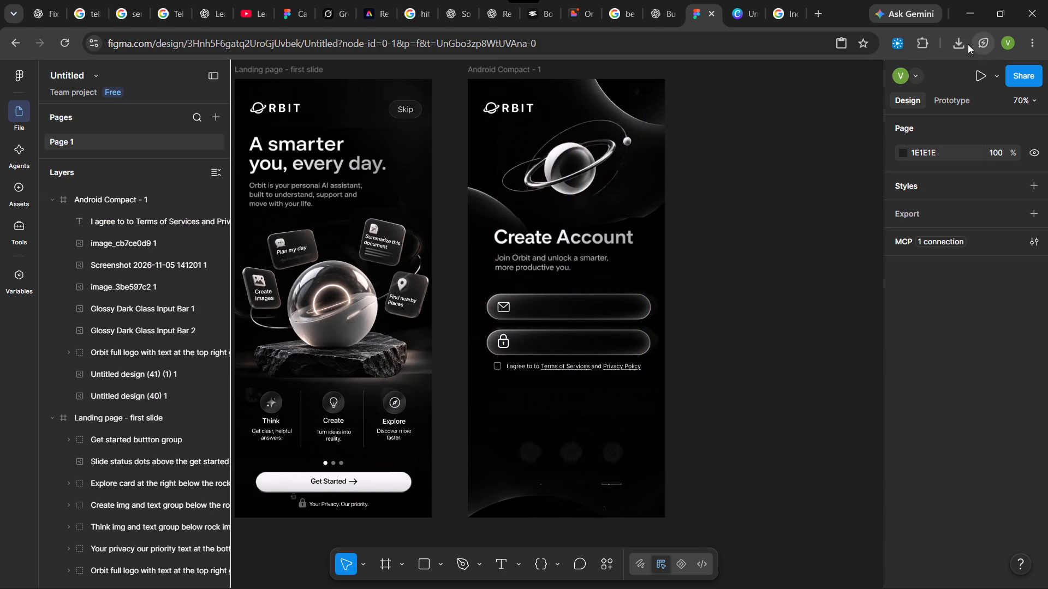
Place the downloaded Sign Up button image below the agreement line on the Create Account screen.
{"action": "left_click", "coordinate": [965, 43]}
{"action": "left_click_drag", "start_coordinate": [864, 105], "coordinate": [577, 380]}
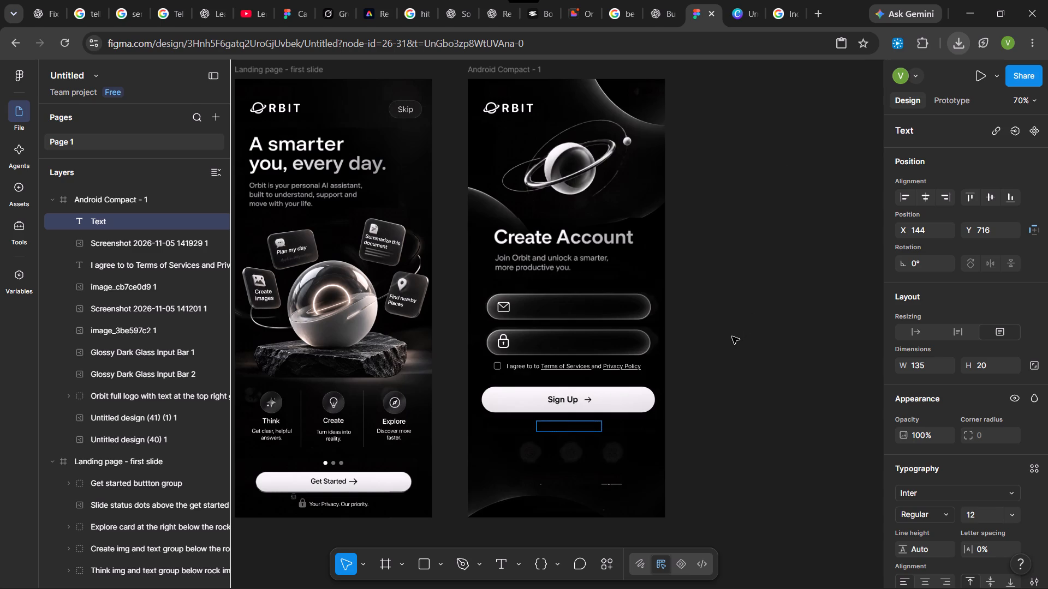
Enter "Or continue with" in the text box below the Sign Up button.
{"action": "type", "text": "Or"}
{"action": "key", "text": "space"}
{"action": "type", "text": "Continue with"}
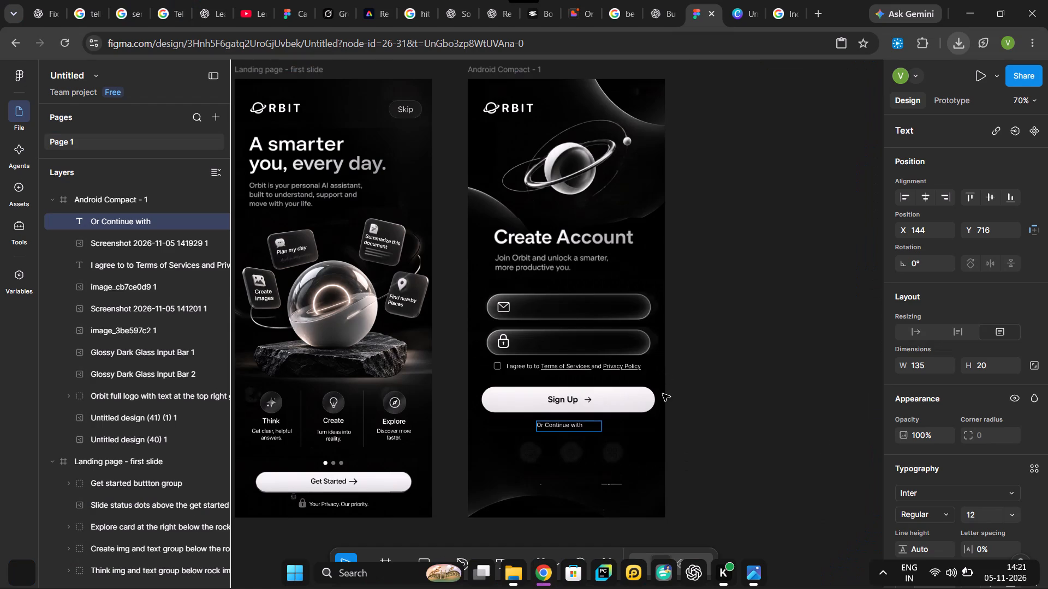
{"action": "key", "text": "ctrl+Left"}
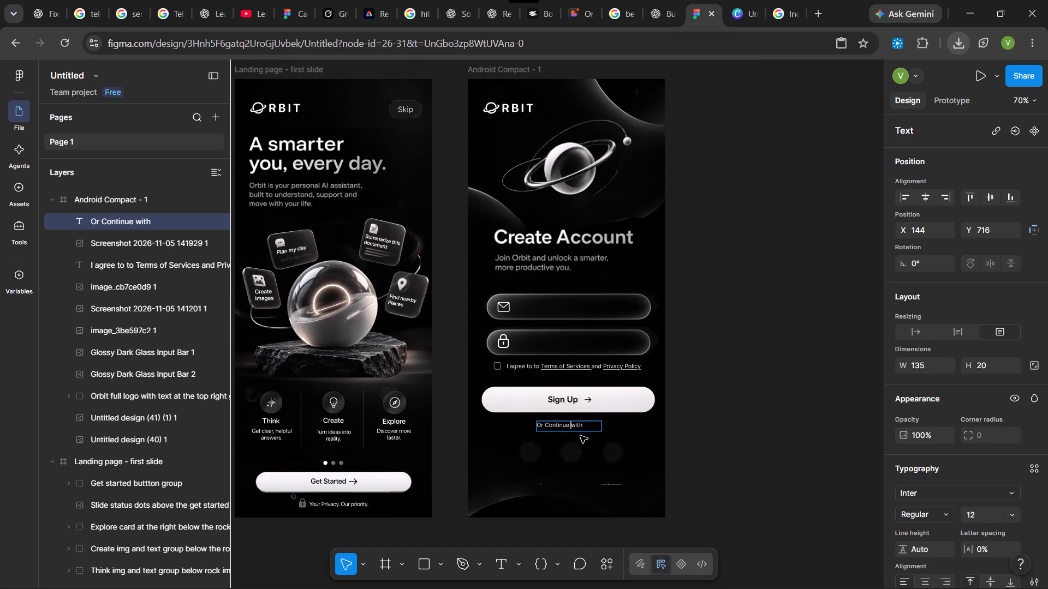
{"action": "key", "text": "ctrl+Left"}
{"action": "key", "text": "Right"}
{"action": "key", "text": "BackSpace"}
{"action": "key", "text": "c"}
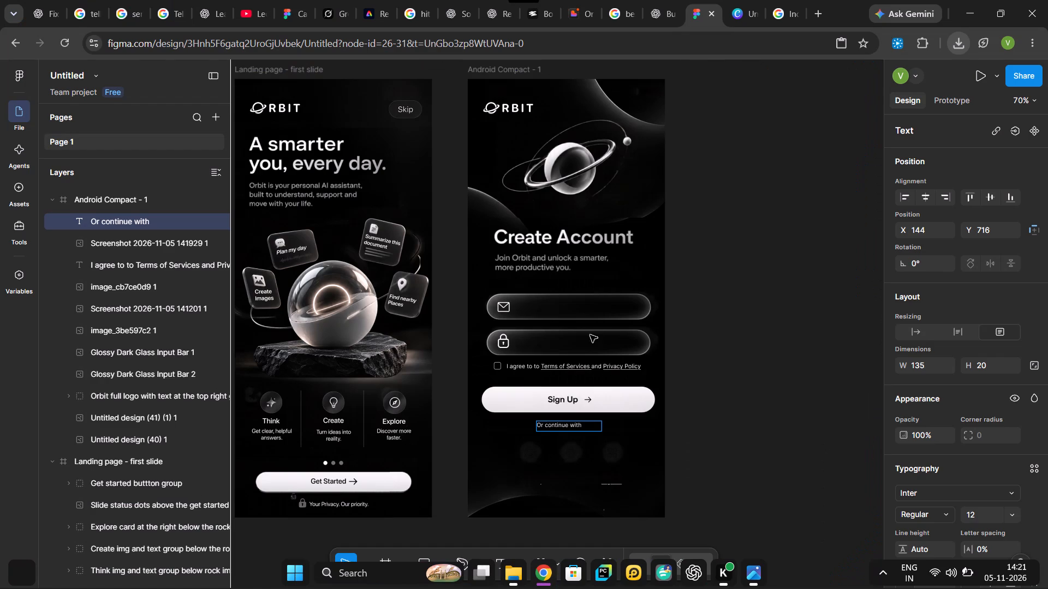
{"action": "left_click", "coordinate": [763, 426]}
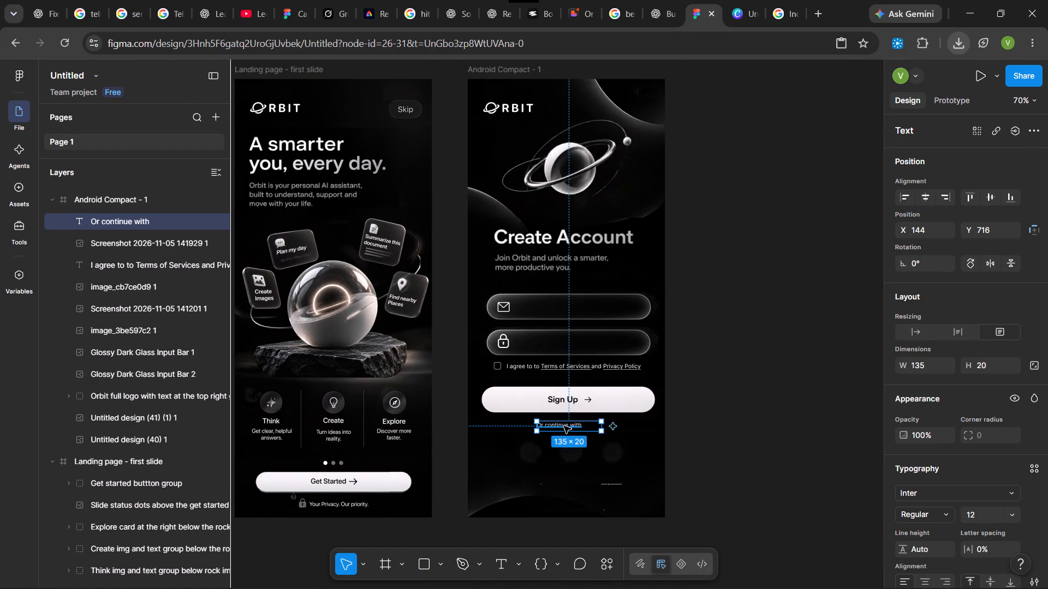
Center-align the "Or continue with" text and position its box under the Sign Up button at about X 135, Y 711.
{"action": "left_click_drag", "start_coordinate": [564, 425], "coordinate": [574, 428]}
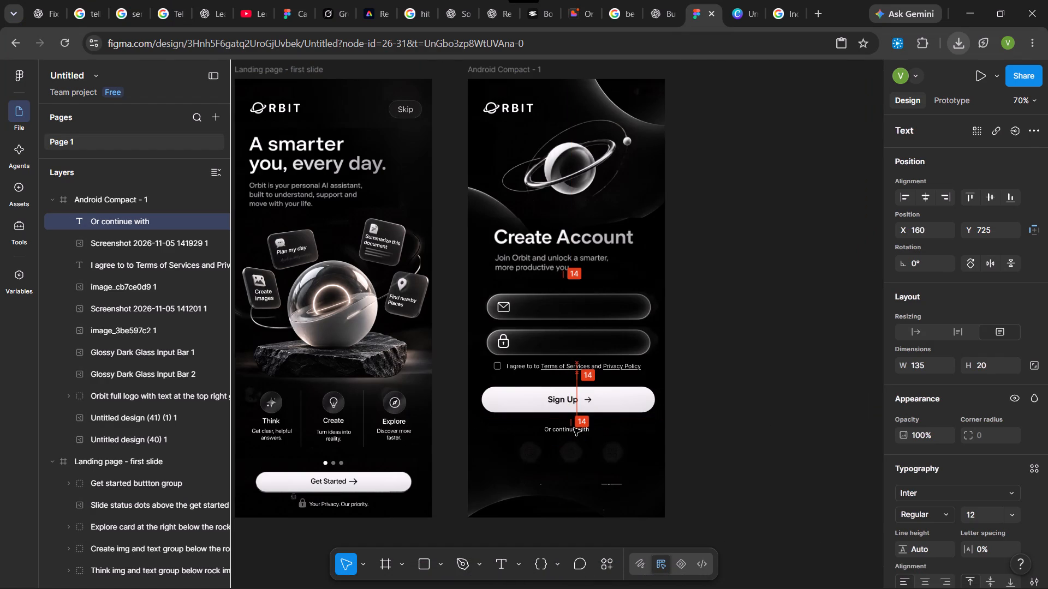
{"action": "left_click_drag", "start_coordinate": [574, 428], "coordinate": [570, 430]}
{"action": "left_click_drag", "start_coordinate": [570, 430], "coordinate": [568, 431]}
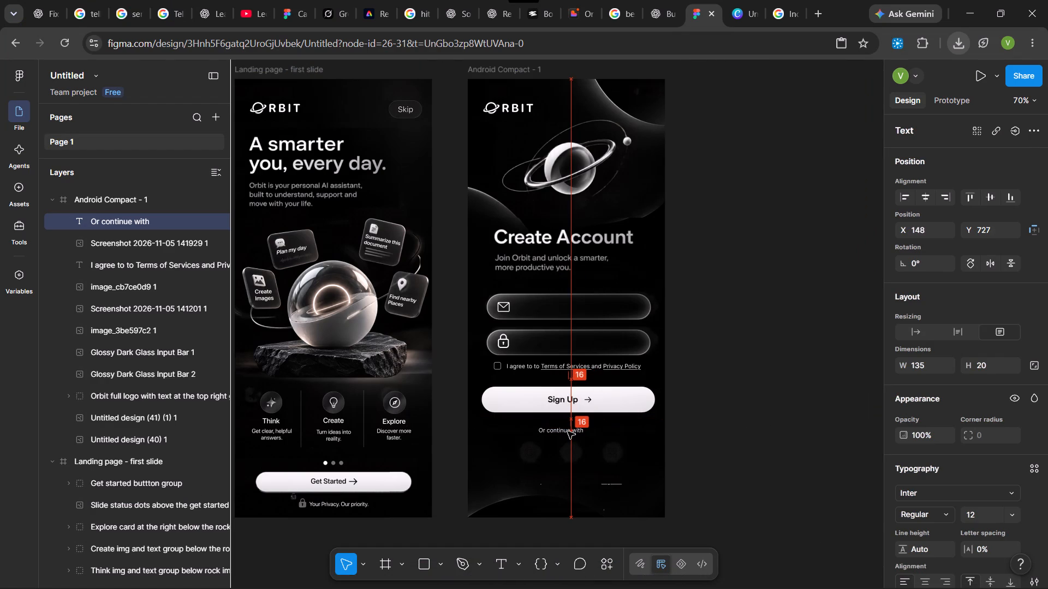
{"action": "left_click_drag", "start_coordinate": [568, 431], "coordinate": [567, 427]}
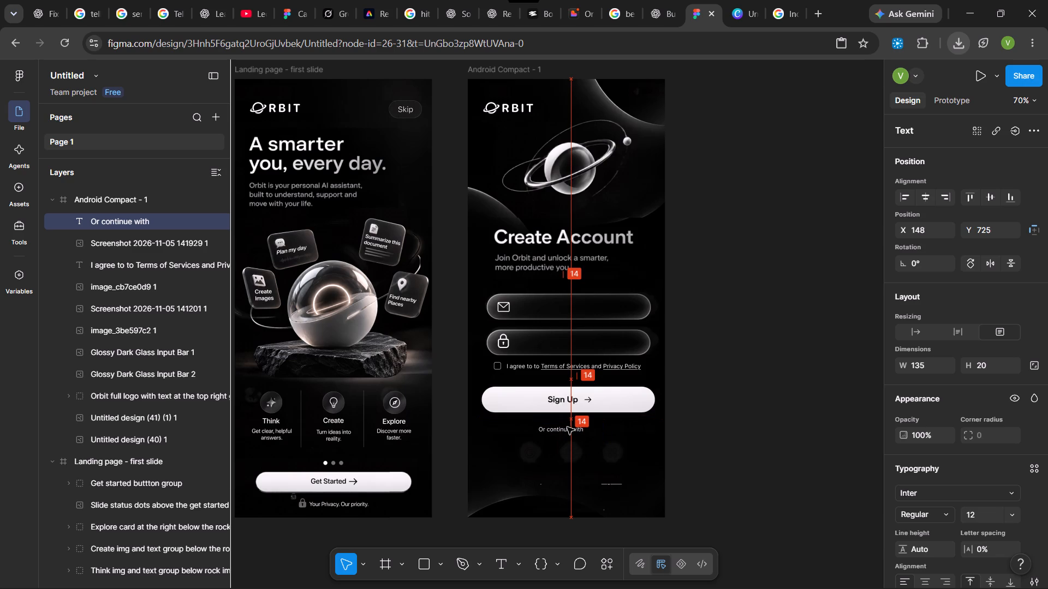
{"action": "left_click_drag", "start_coordinate": [567, 427], "coordinate": [571, 426]}
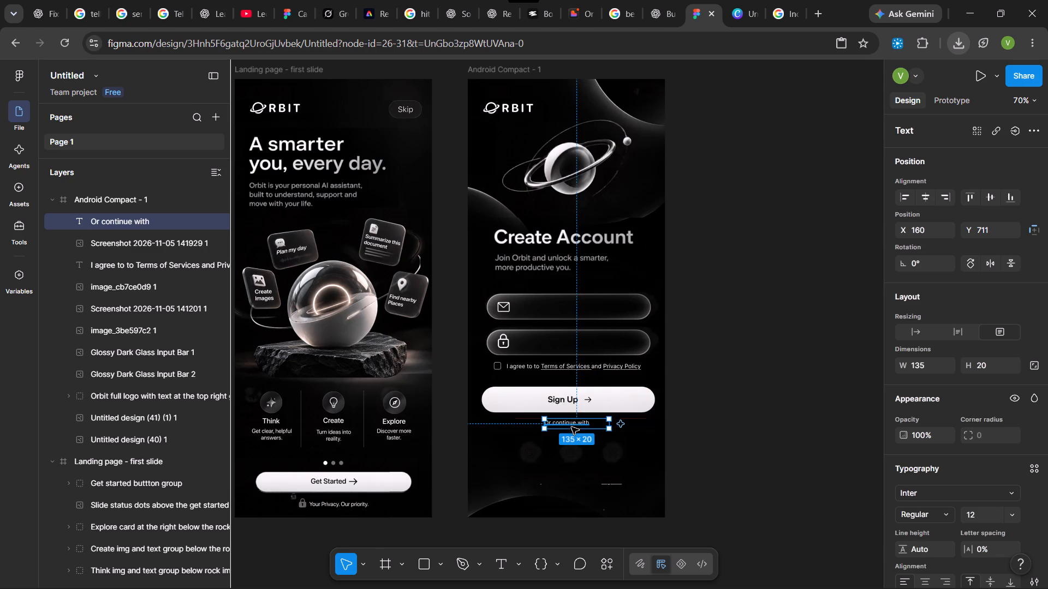
{"action": "left_click", "coordinate": [571, 423]}
{"action": "scroll", "coordinate": [922, 482], "scroll_direction": "down", "scroll_amount": 3}
{"action": "scroll", "coordinate": [922, 483], "scroll_direction": "up", "scroll_amount": 1}
{"action": "scroll", "coordinate": [922, 483], "scroll_direction": "down", "scroll_amount": 4}
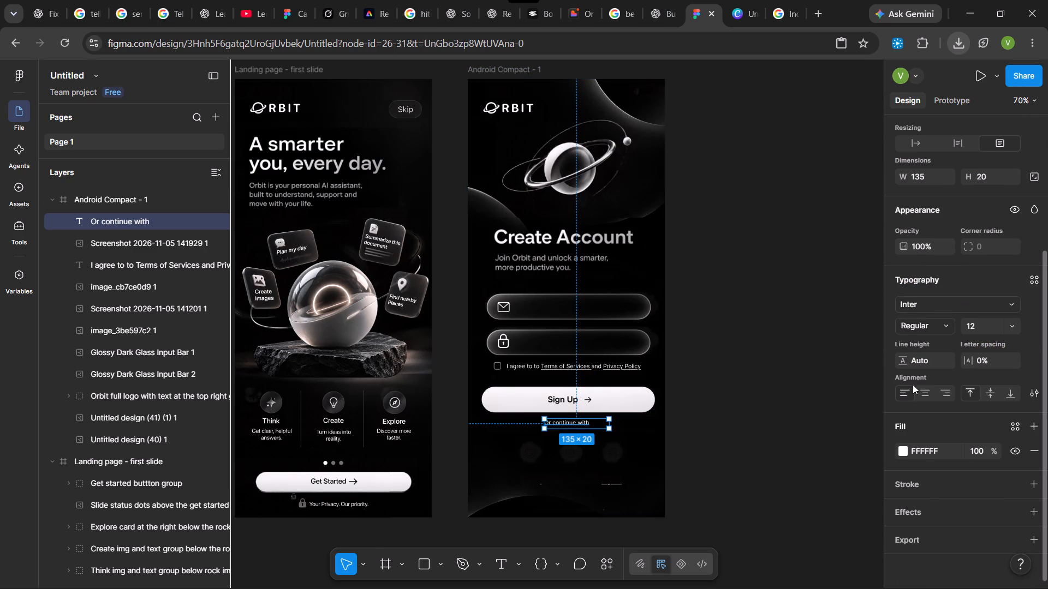
{"action": "left_click", "coordinate": [924, 396]}
{"action": "left_click_drag", "start_coordinate": [582, 423], "coordinate": [568, 425]}
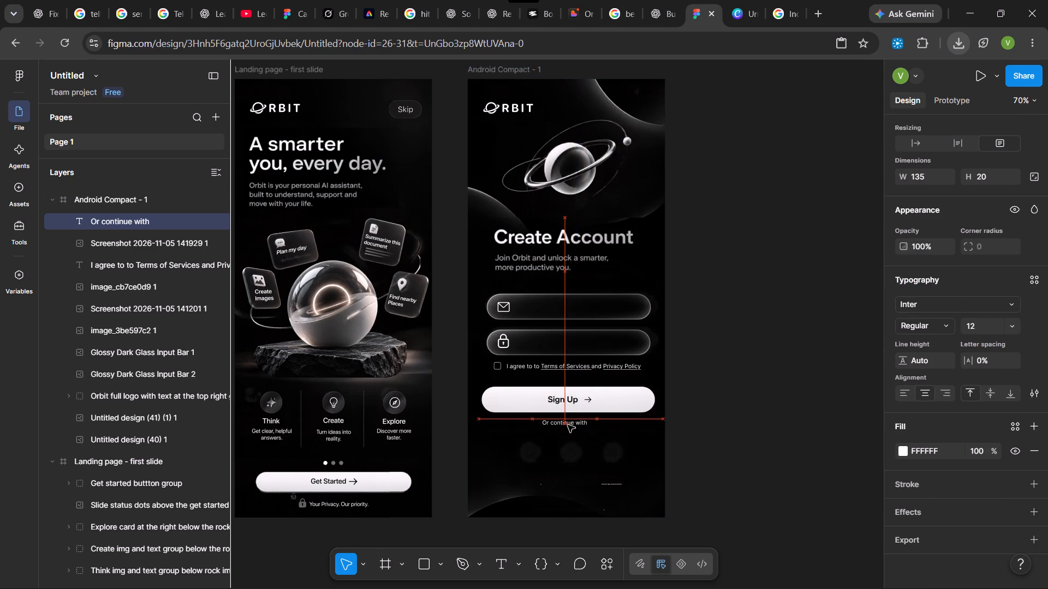
{"action": "left_click_drag", "start_coordinate": [568, 425], "coordinate": [570, 426]}
{"action": "left_click", "coordinate": [766, 444]}
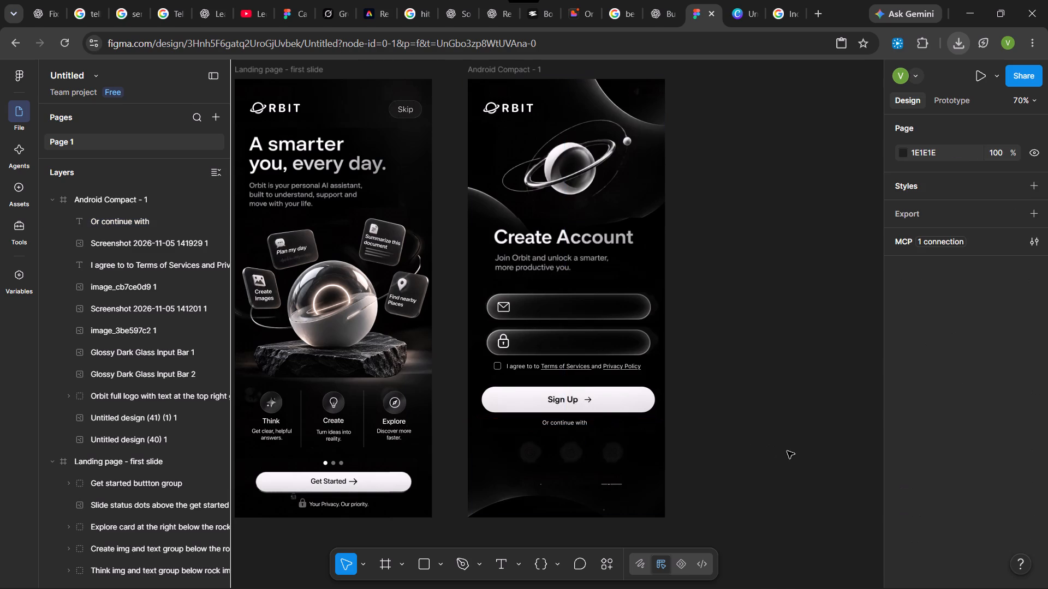
Nudge the "Or continue with" text down to Y 720.
{"action": "left_click", "coordinate": [574, 425]}
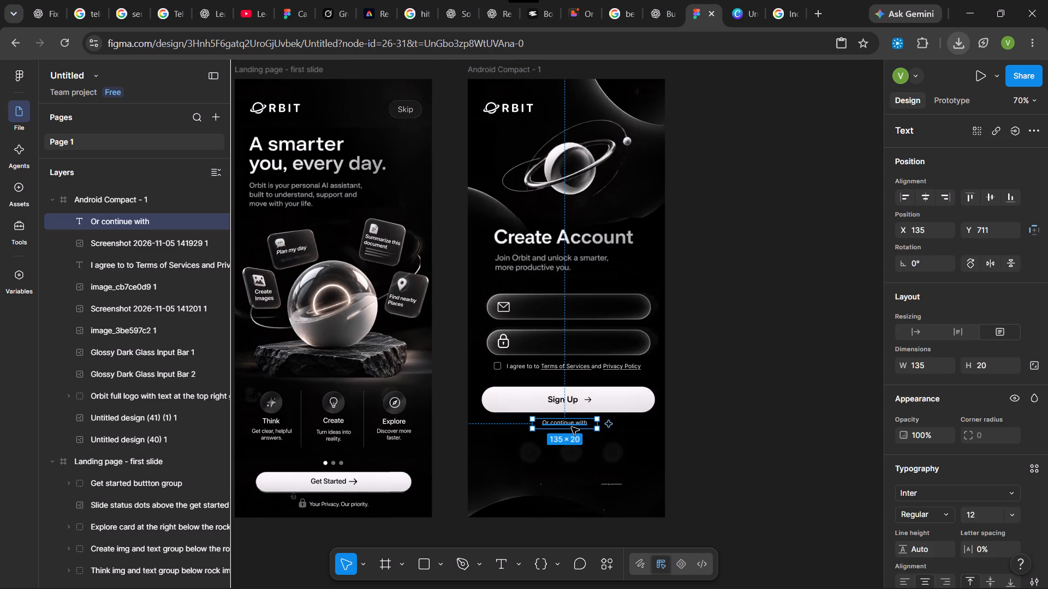
{"action": "key", "text": "Down"}
{"action": "key", "text": "Down"}
{"action": "key", "text": "Down"}
{"action": "key", "text": "Down"}
{"action": "key", "text": "Down"}
{"action": "key", "text": "Down"}
{"action": "key", "text": "Down"}
{"action": "key", "text": "Down"}
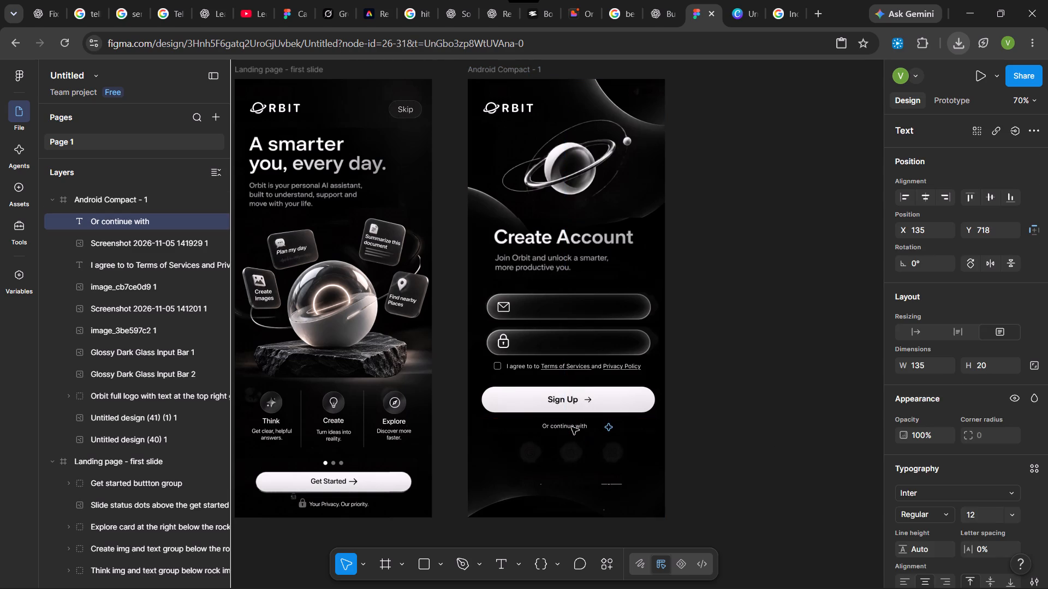
{"action": "key", "text": "Down"}
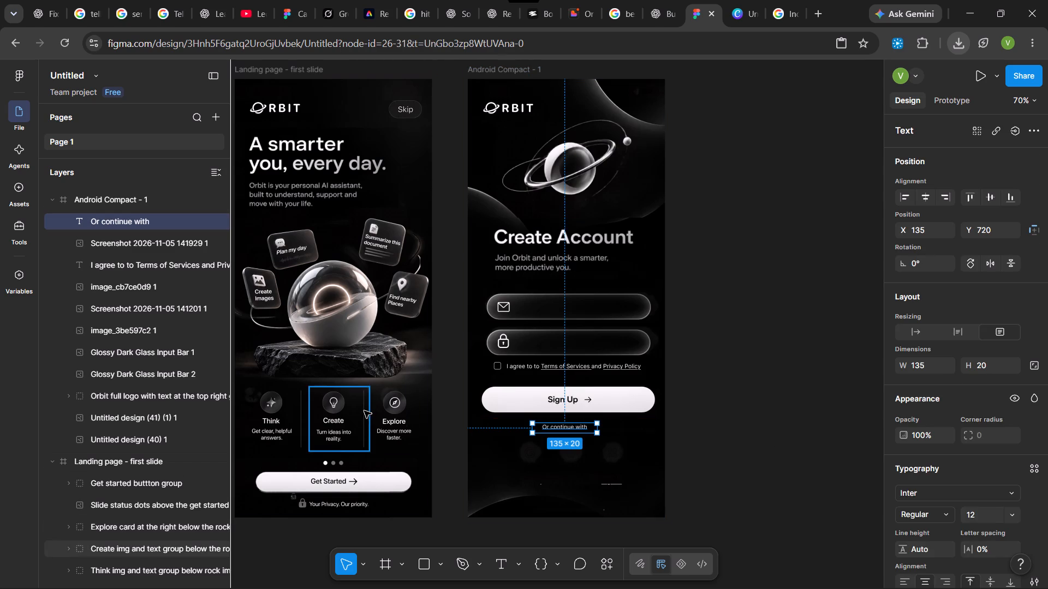
Copy the separator line image from the landing page's Create group into the Create Account screen, below the Sign Up button at about X 104, Y 725.
{"action": "left_click", "coordinate": [366, 419]}
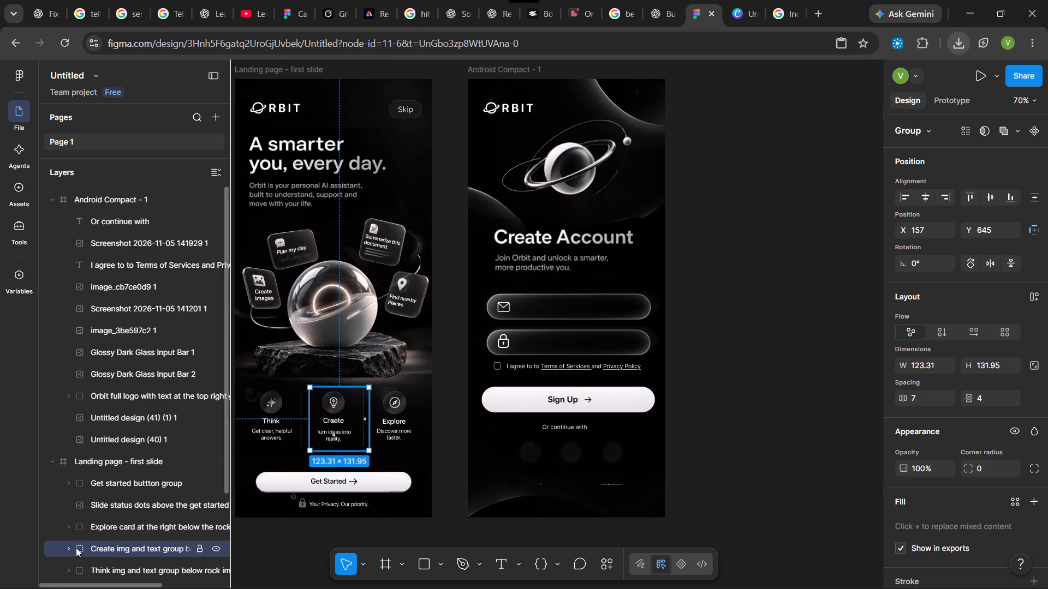
{"action": "left_click", "coordinate": [59, 551]}
{"action": "scroll", "coordinate": [165, 536], "scroll_direction": "down", "scroll_amount": 4}
{"action": "scroll", "coordinate": [165, 536], "scroll_direction": "up", "scroll_amount": 2}
{"action": "scroll", "coordinate": [165, 536], "scroll_direction": "down", "scroll_amount": 3}
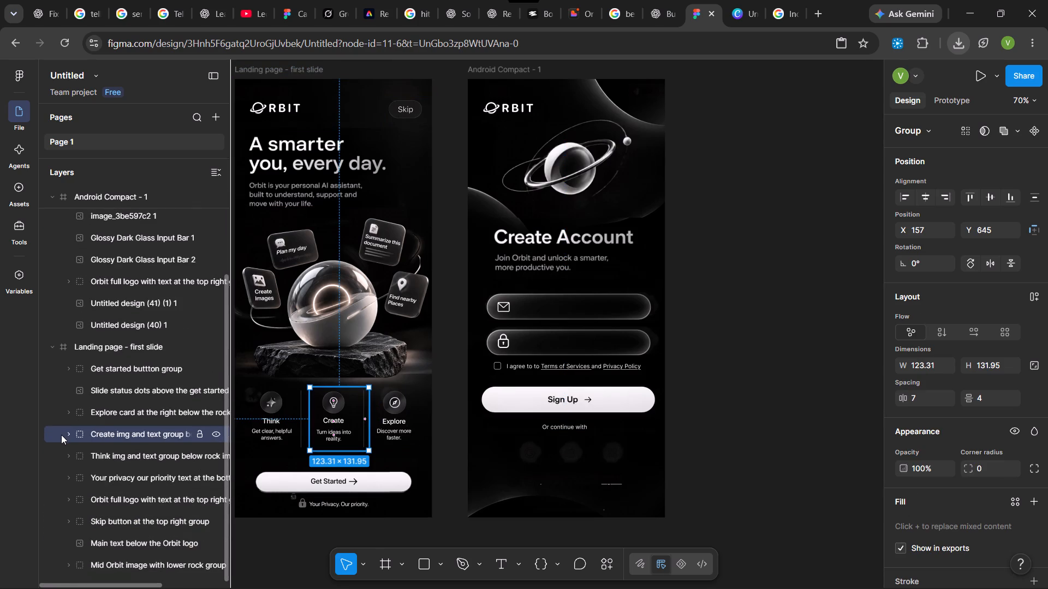
{"action": "left_click", "coordinate": [61, 435]}
{"action": "left_click", "coordinate": [70, 432]}
{"action": "left_click", "coordinate": [65, 433]}
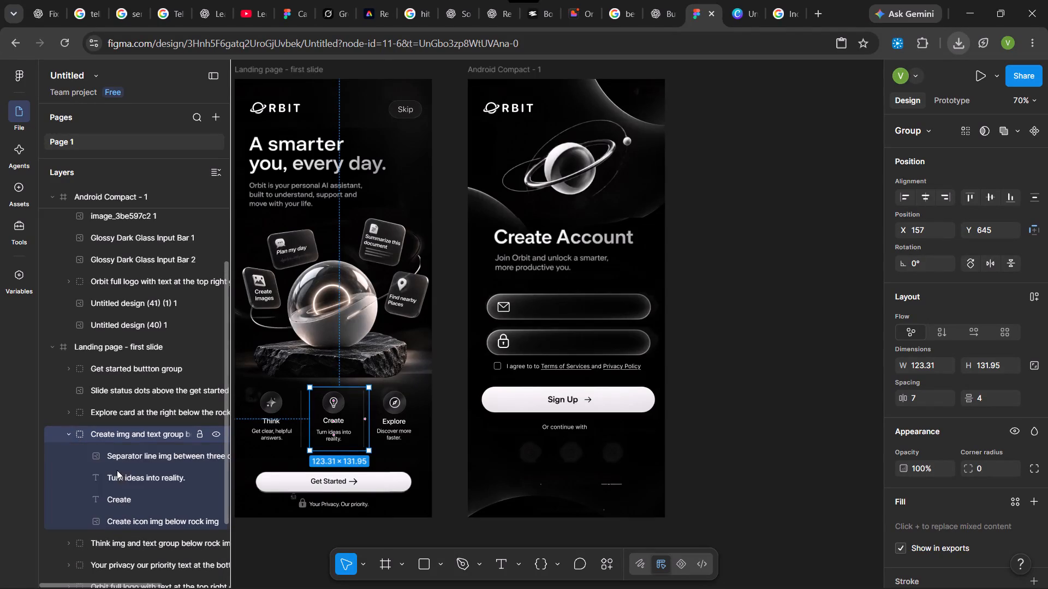
{"action": "left_click", "coordinate": [145, 453]}
{"action": "key", "text": "ctrl+c"}
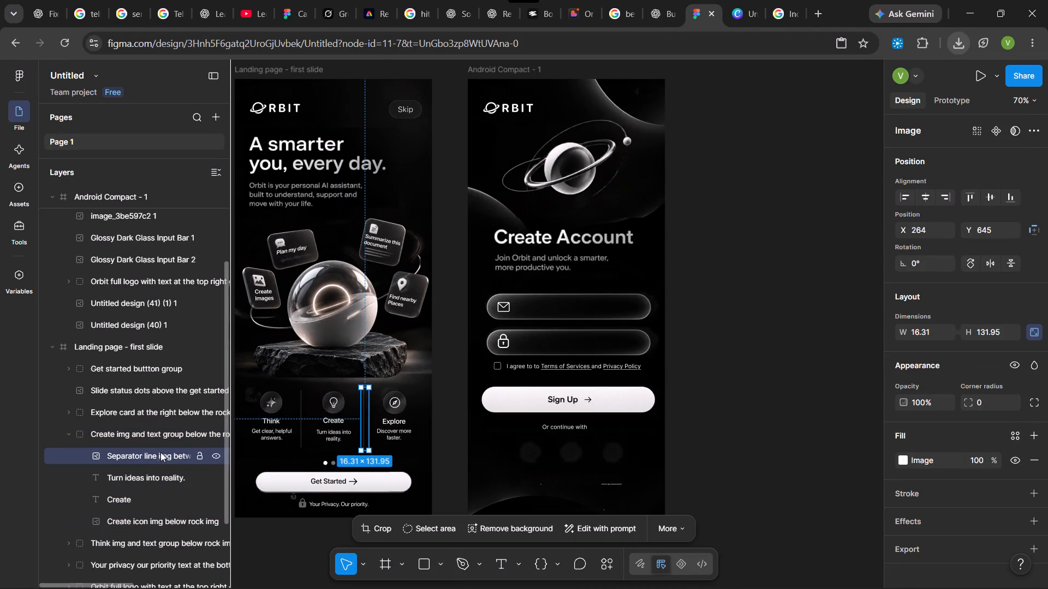
{"action": "left_click", "coordinate": [560, 460]}
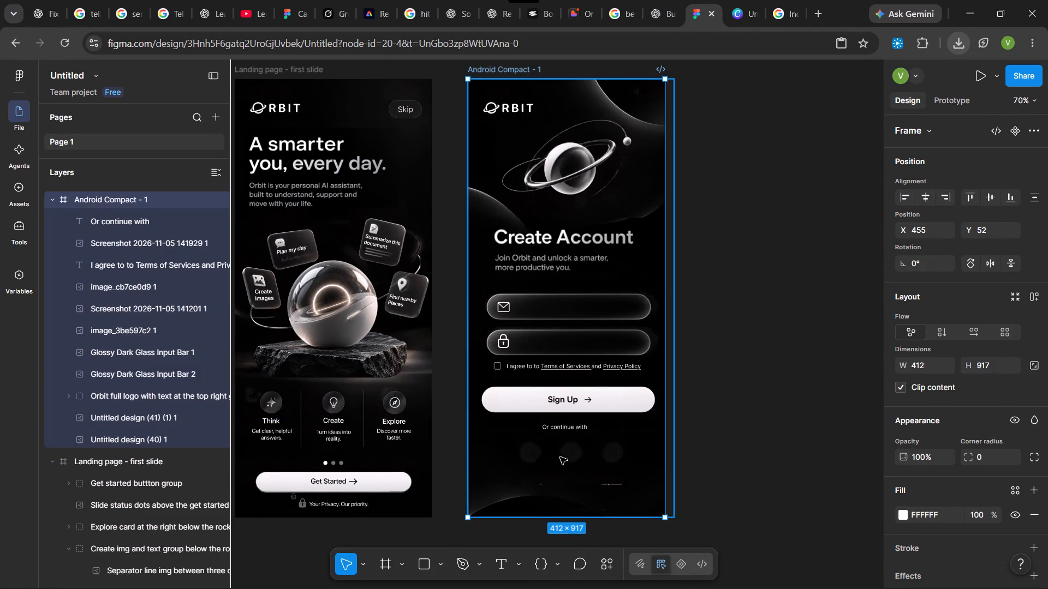
{"action": "key", "text": "ctrl+v"}
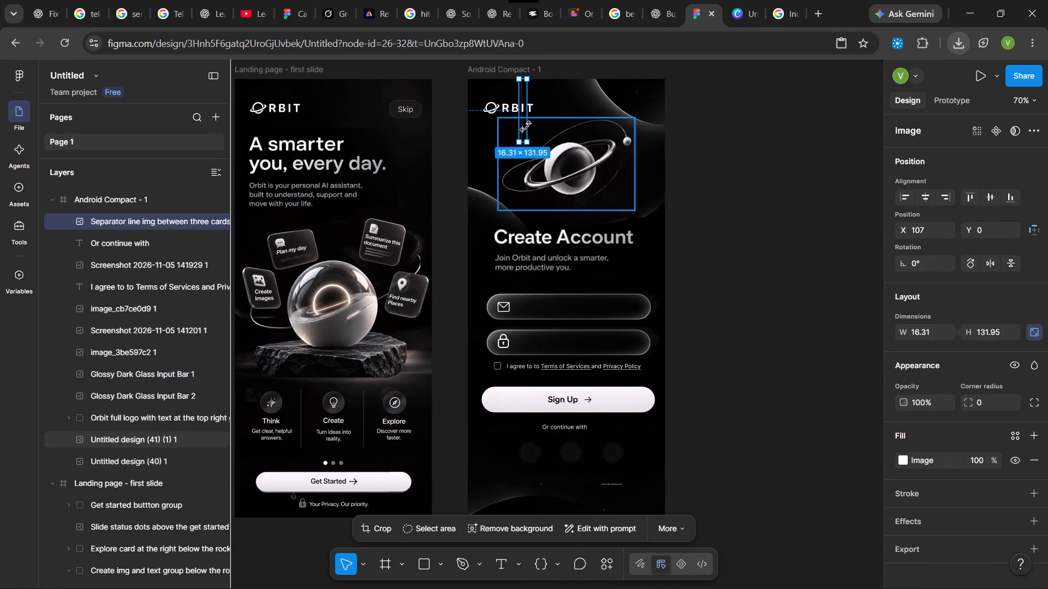
{"action": "left_click_drag", "start_coordinate": [524, 122], "coordinate": [534, 455]}
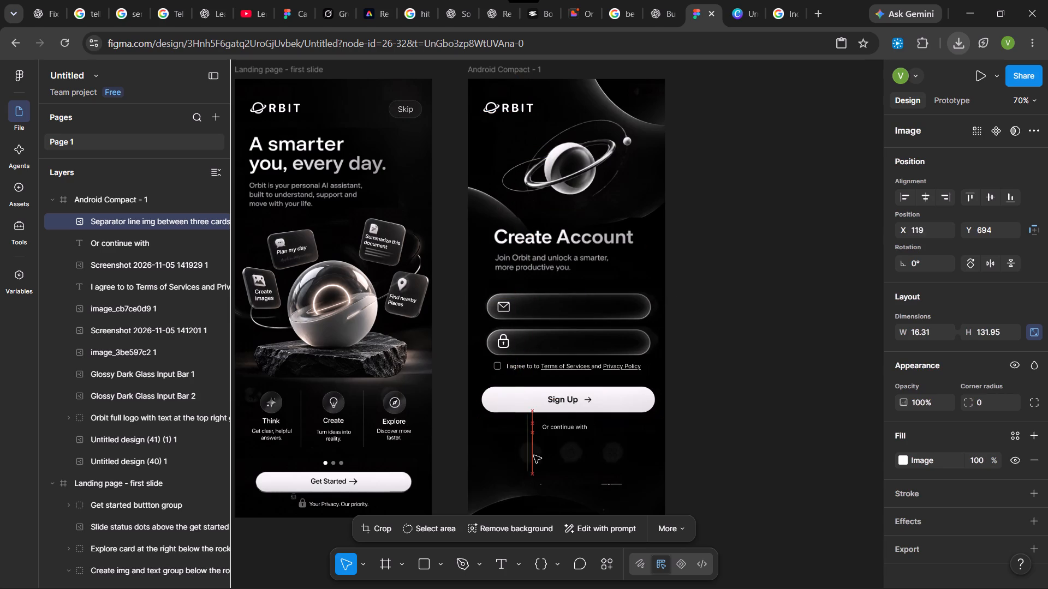
{"action": "left_click_drag", "start_coordinate": [534, 455], "coordinate": [524, 468]}
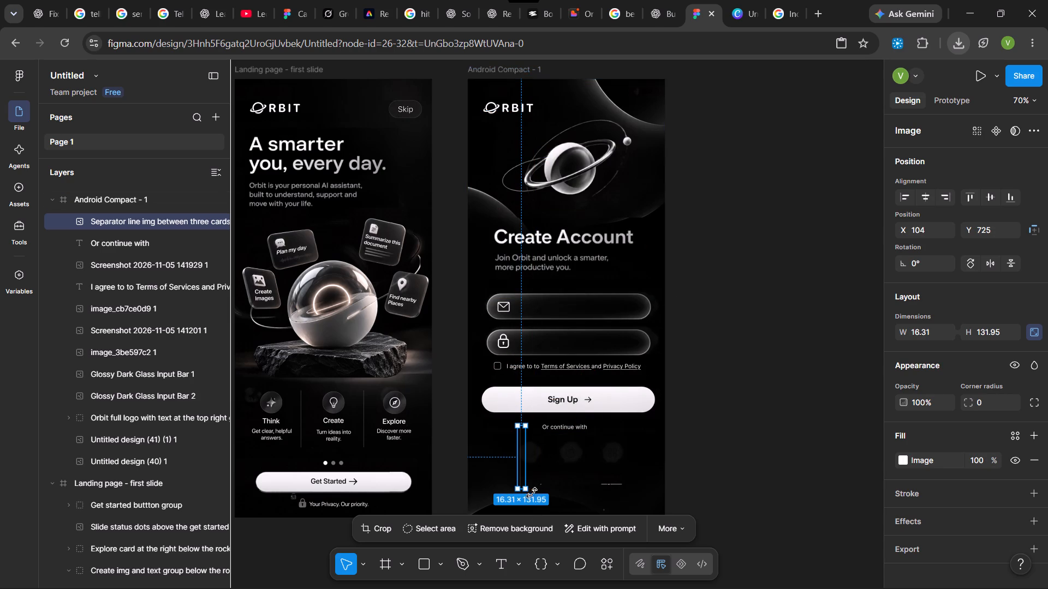
Rotate the pasted separator line to horizontal, at about -89.68°.
{"action": "left_click_drag", "start_coordinate": [532, 492], "coordinate": [488, 502]}
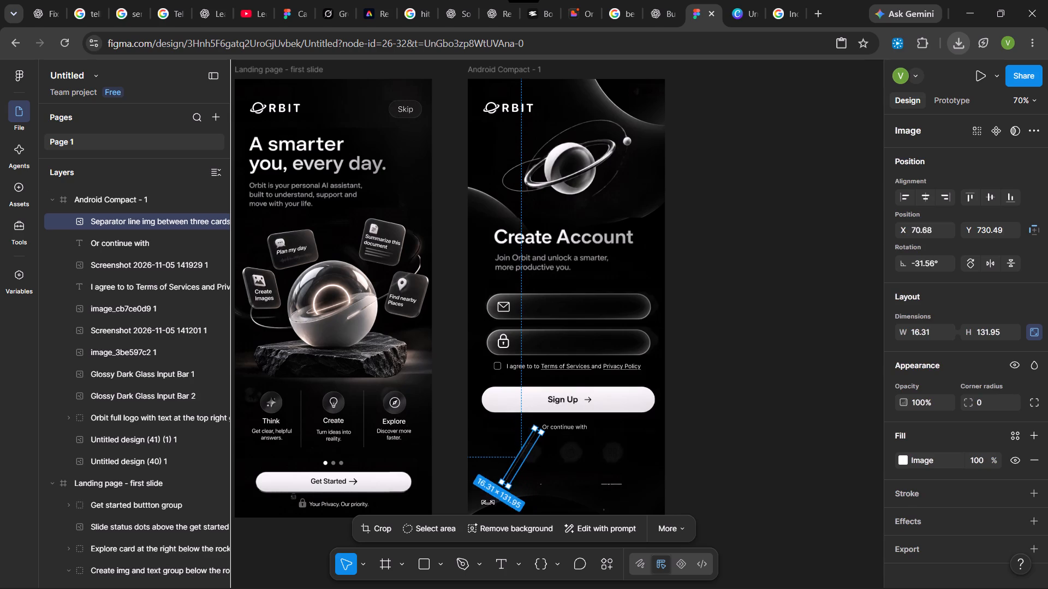
{"action": "left_click_drag", "start_coordinate": [488, 502], "coordinate": [448, 495]}
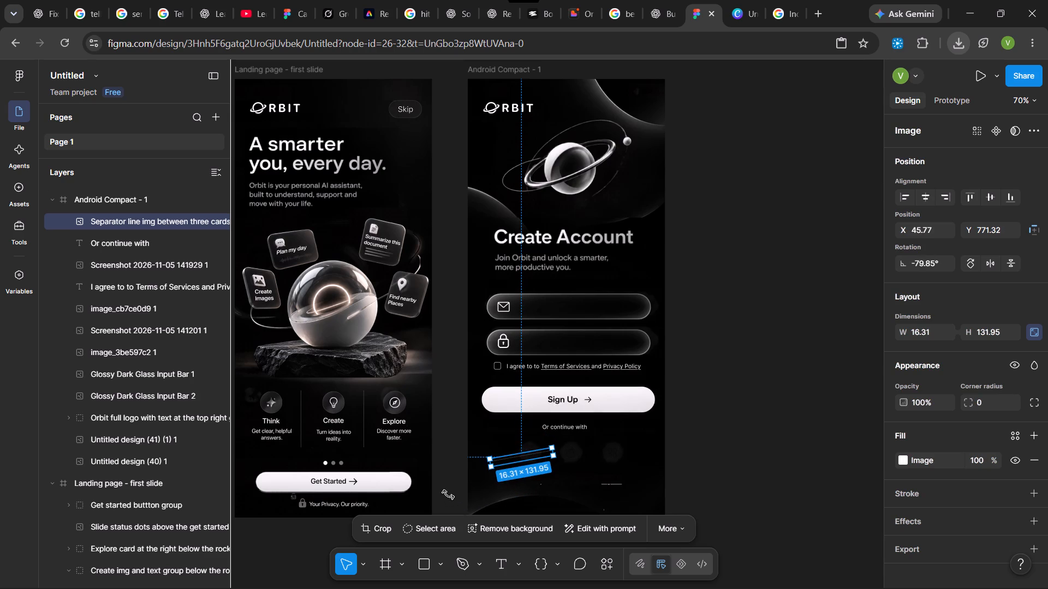
{"action": "left_click_drag", "start_coordinate": [448, 495], "coordinate": [445, 483]}
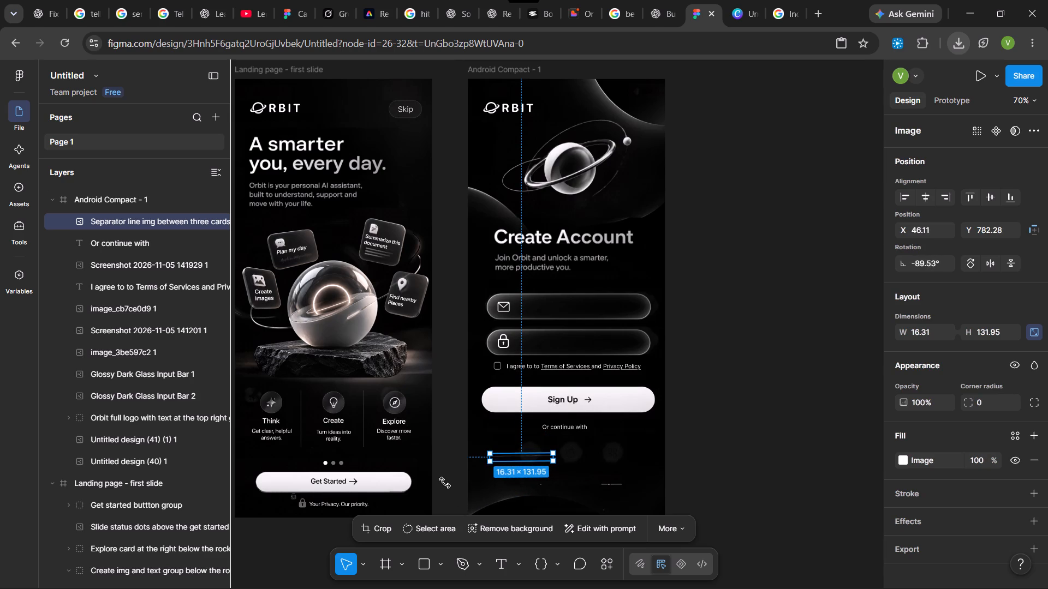
{"action": "left_click_drag", "start_coordinate": [445, 483], "coordinate": [445, 481]}
Position the horizontal separator line just left of the "Or continue with" text, at about X 15, Y 725.
{"action": "left_click_drag", "start_coordinate": [525, 459], "coordinate": [513, 431]}
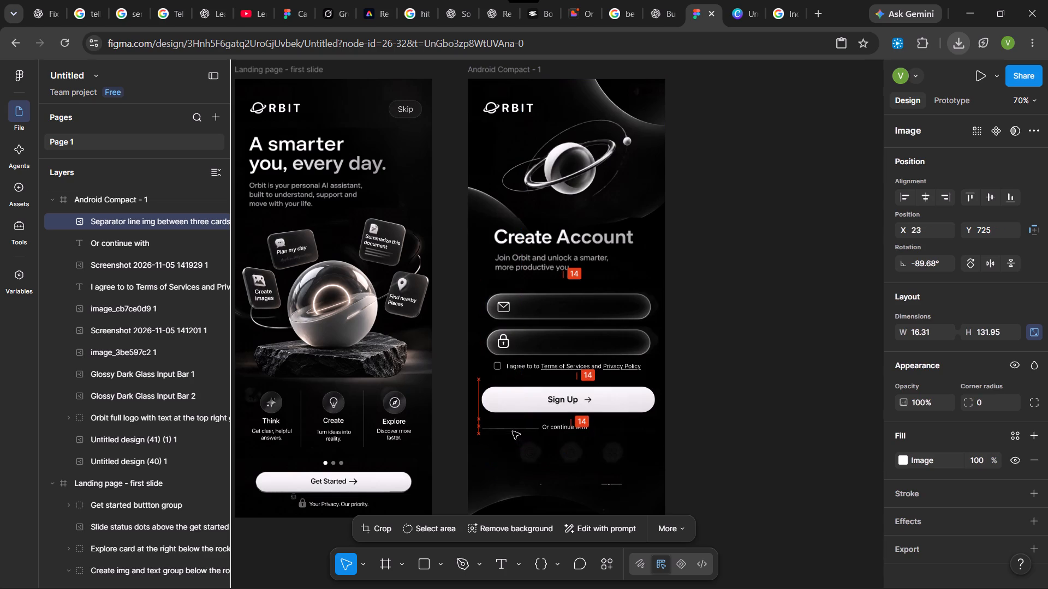
{"action": "left_click_drag", "start_coordinate": [513, 431], "coordinate": [509, 431]}
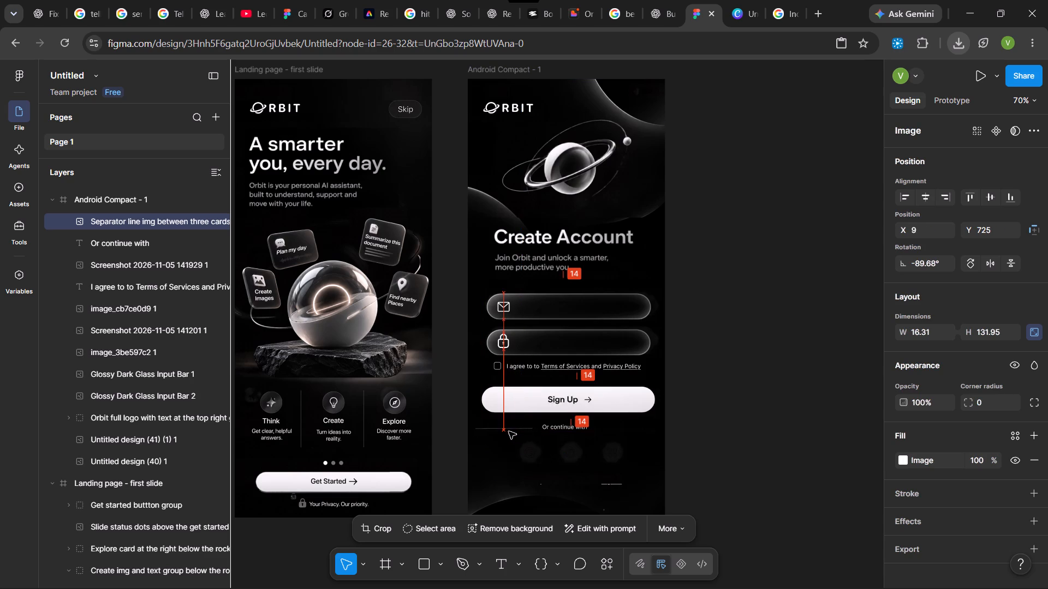
{"action": "left_click_drag", "start_coordinate": [509, 431], "coordinate": [510, 431]}
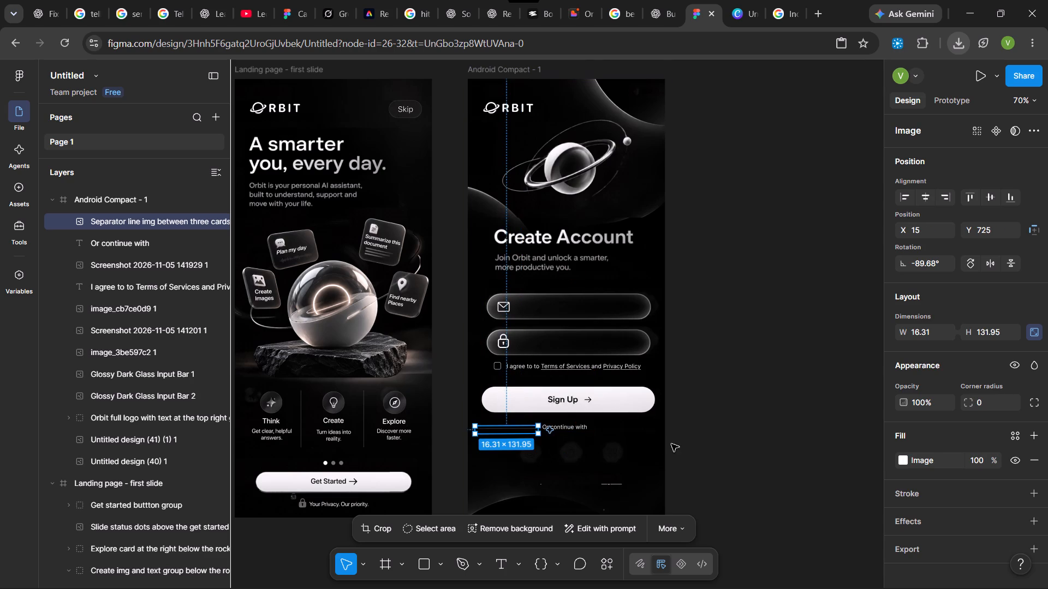
{"action": "left_click", "coordinate": [723, 438]}
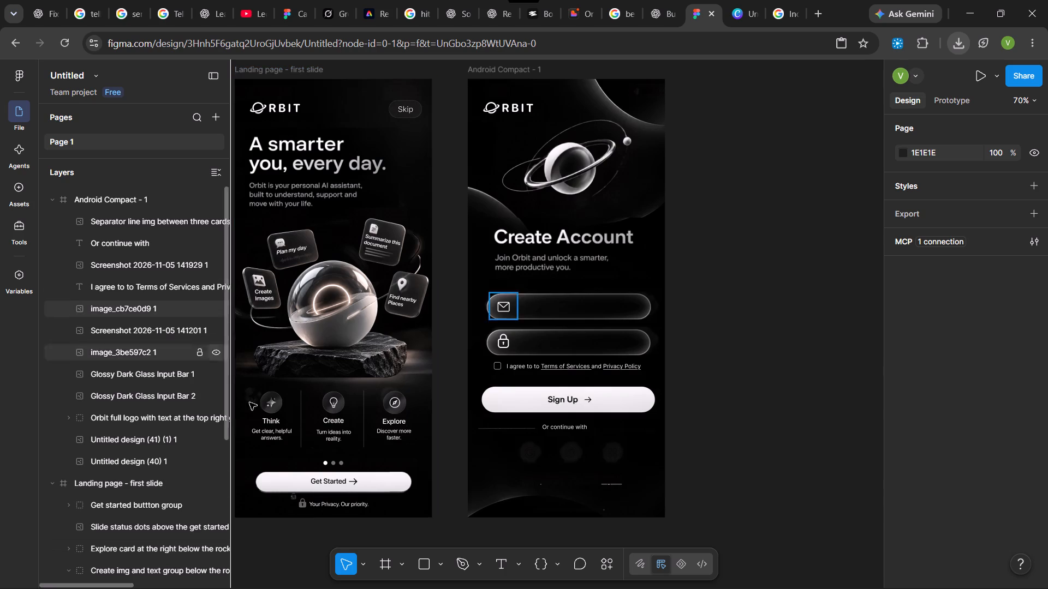
Paste a second separator line into the Create Account screen and move it below the Sign Up button, at about X 307, Y 711.
{"action": "key", "text": "ctrl+v"}
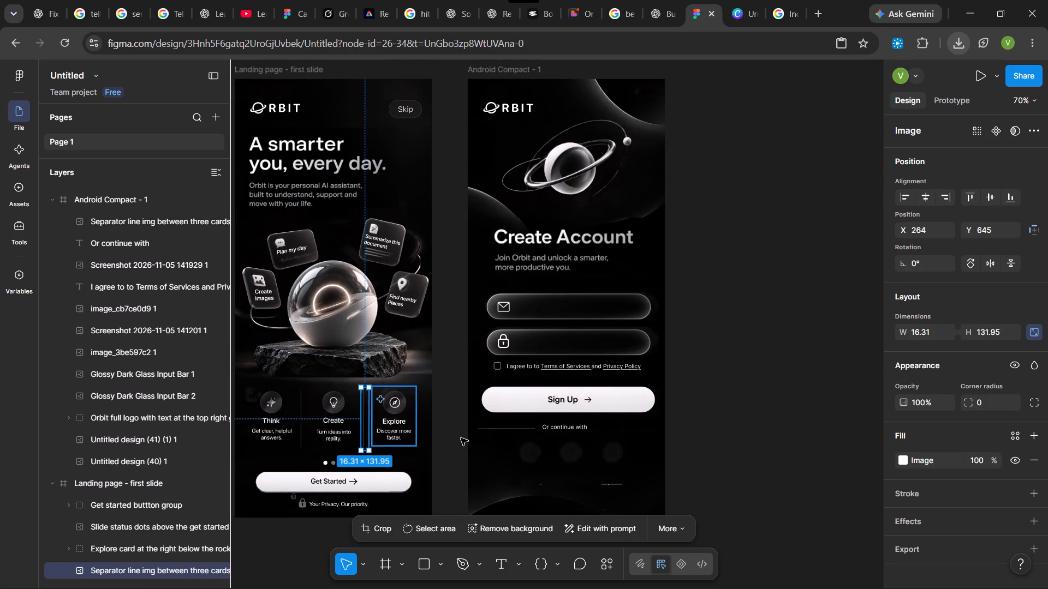
{"action": "left_click", "coordinate": [574, 453]}
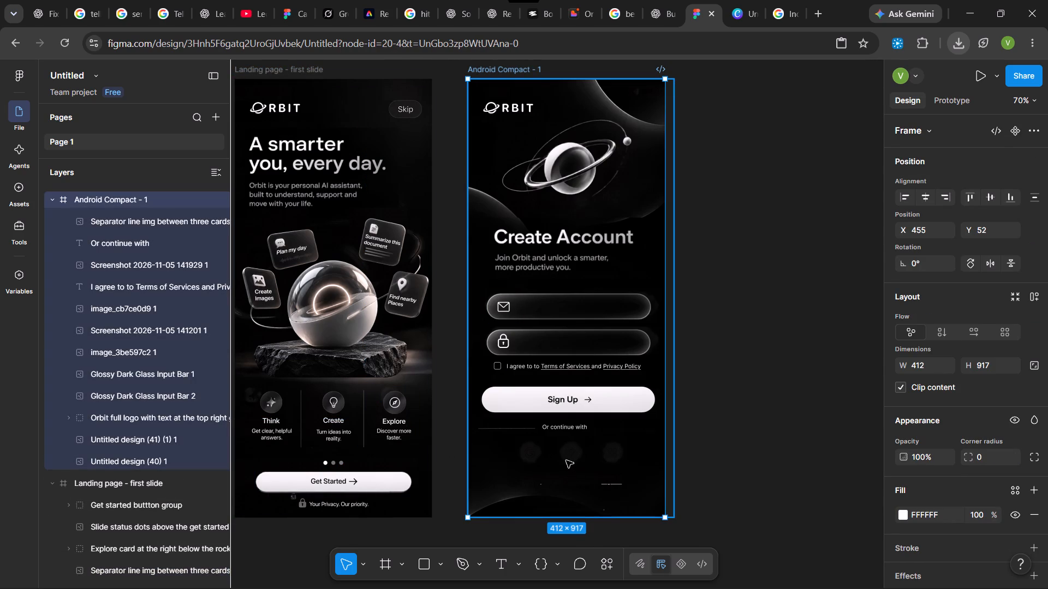
{"action": "key", "text": "ctrl+v"}
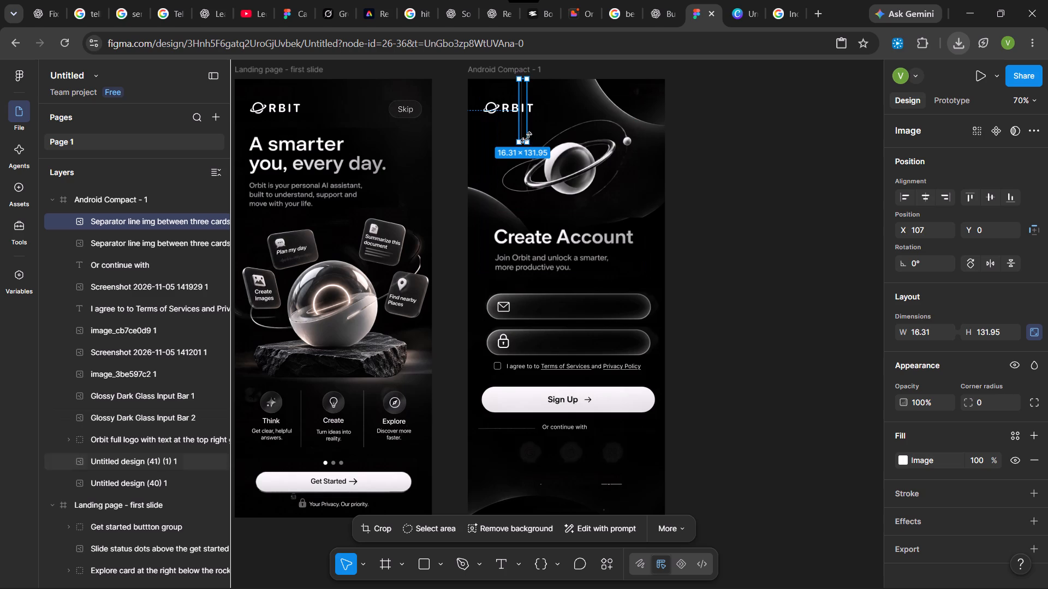
{"action": "left_click_drag", "start_coordinate": [524, 127], "coordinate": [554, 437]}
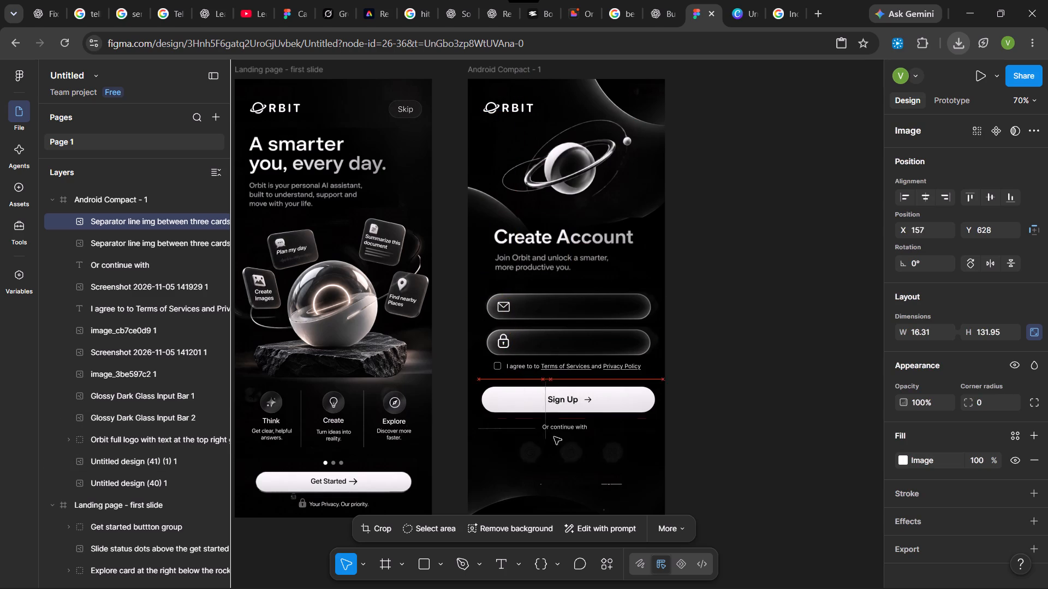
{"action": "left_click_drag", "start_coordinate": [554, 437], "coordinate": [620, 466]}
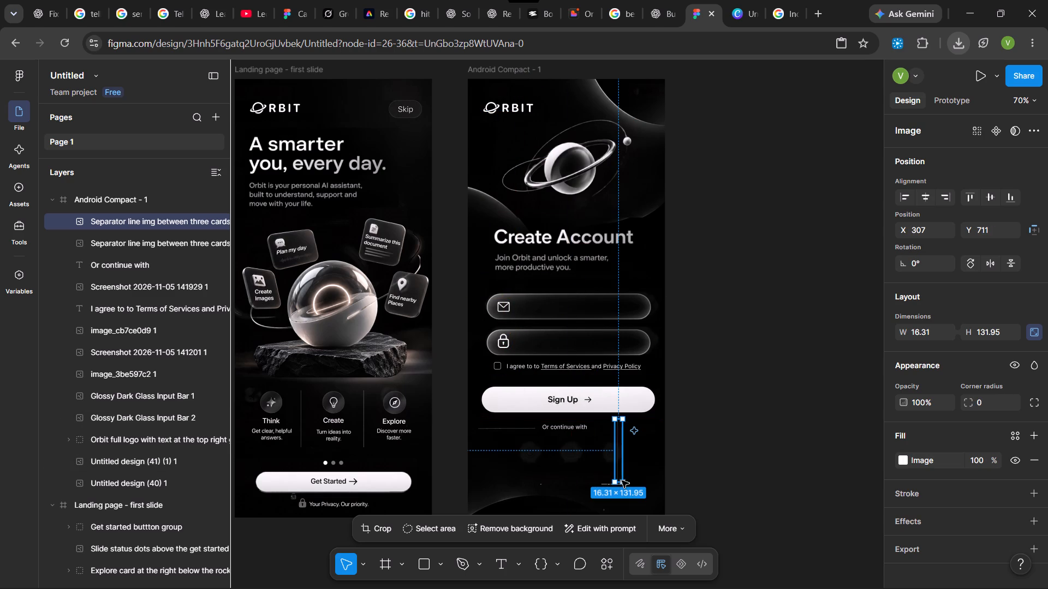
Rotate the second separator line to horizontal, at about -90.19°.
{"action": "left_click_drag", "start_coordinate": [628, 487], "coordinate": [600, 484]}
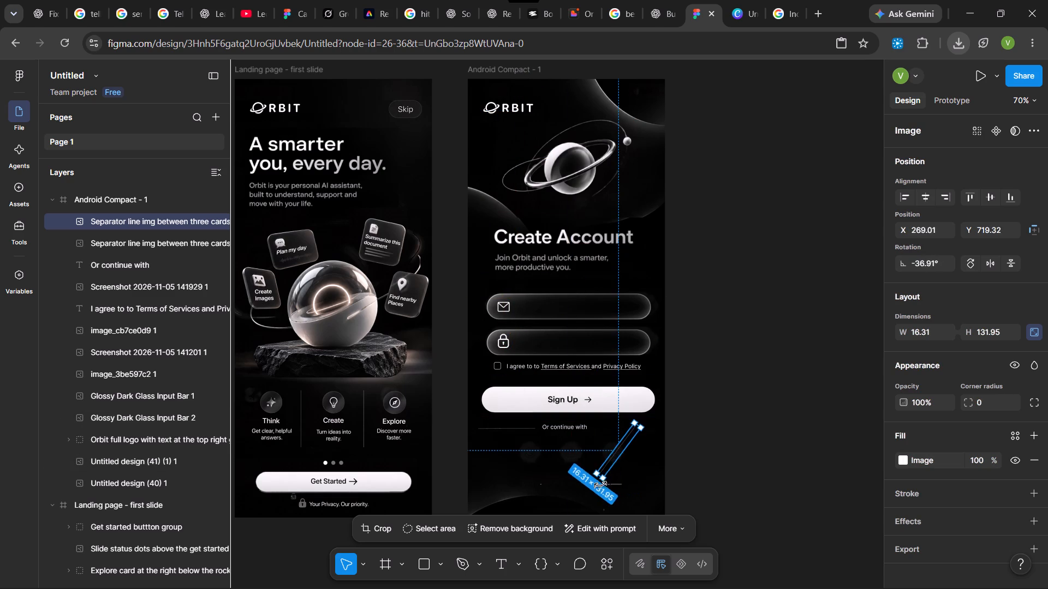
{"action": "left_click_drag", "start_coordinate": [600, 484], "coordinate": [562, 462]}
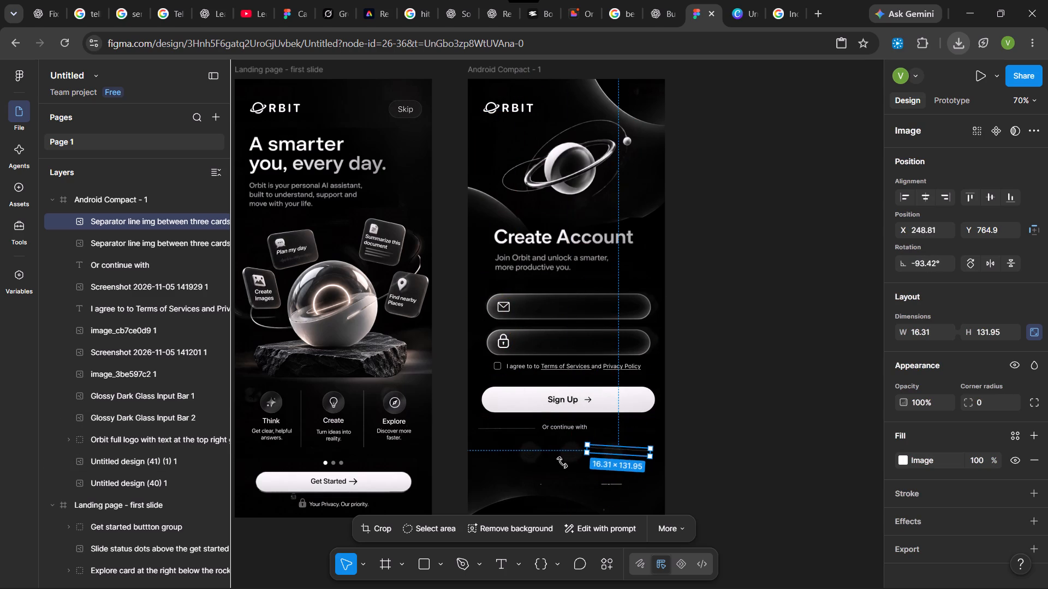
{"action": "left_click_drag", "start_coordinate": [562, 462], "coordinate": [561, 466]}
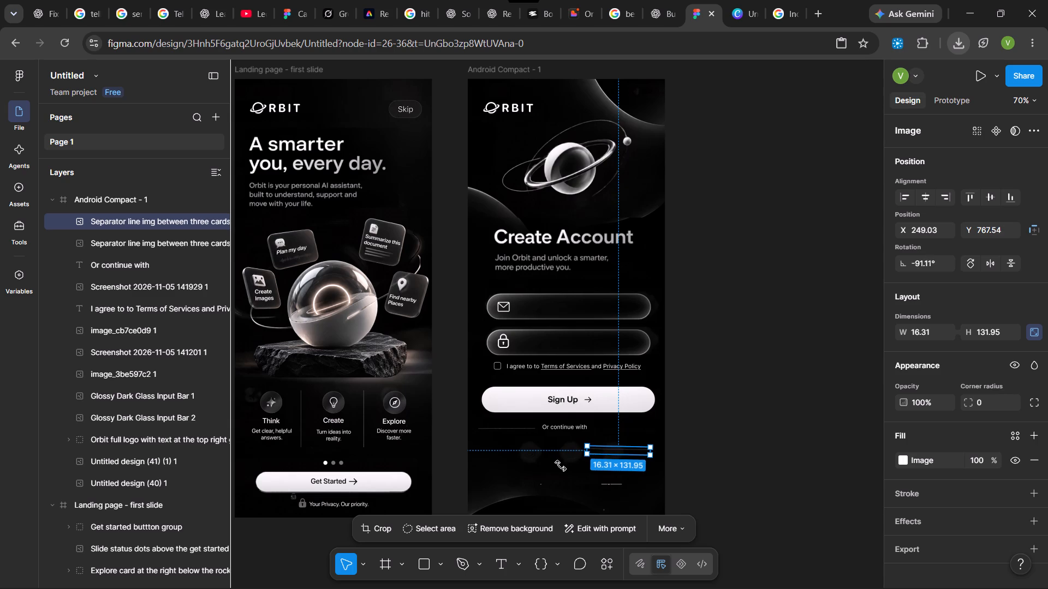
{"action": "left_click_drag", "start_coordinate": [561, 466], "coordinate": [559, 466]}
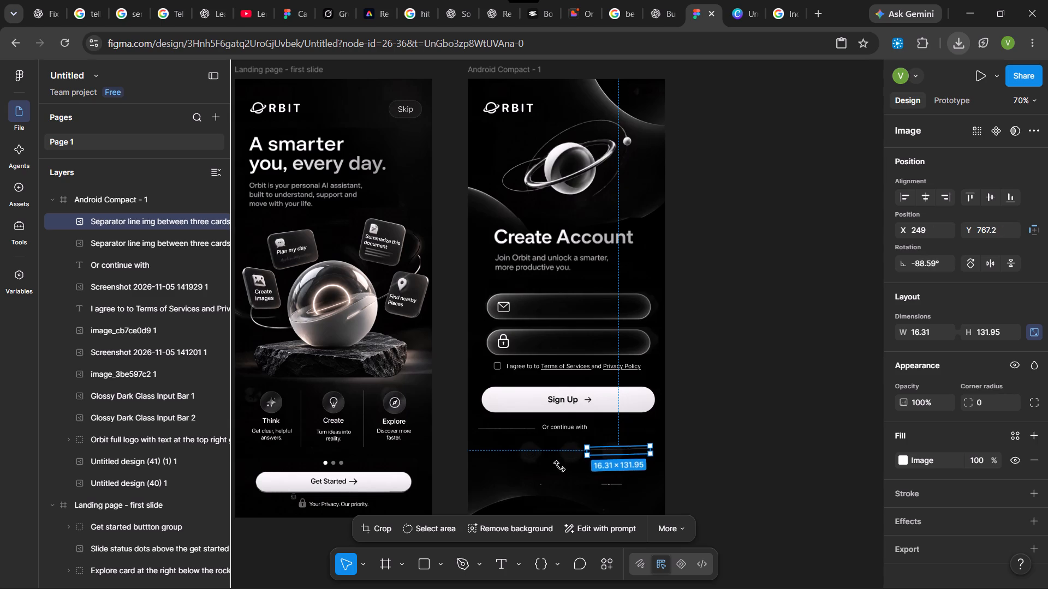
{"action": "left_click_drag", "start_coordinate": [559, 466], "coordinate": [559, 466]}
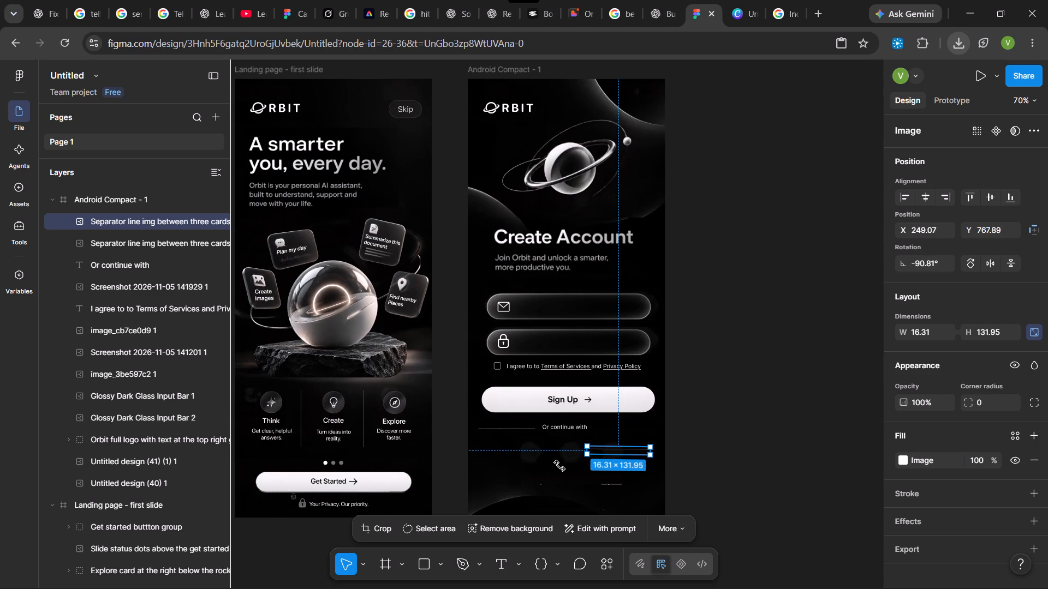
{"action": "left_click_drag", "start_coordinate": [559, 466], "coordinate": [559, 466]}
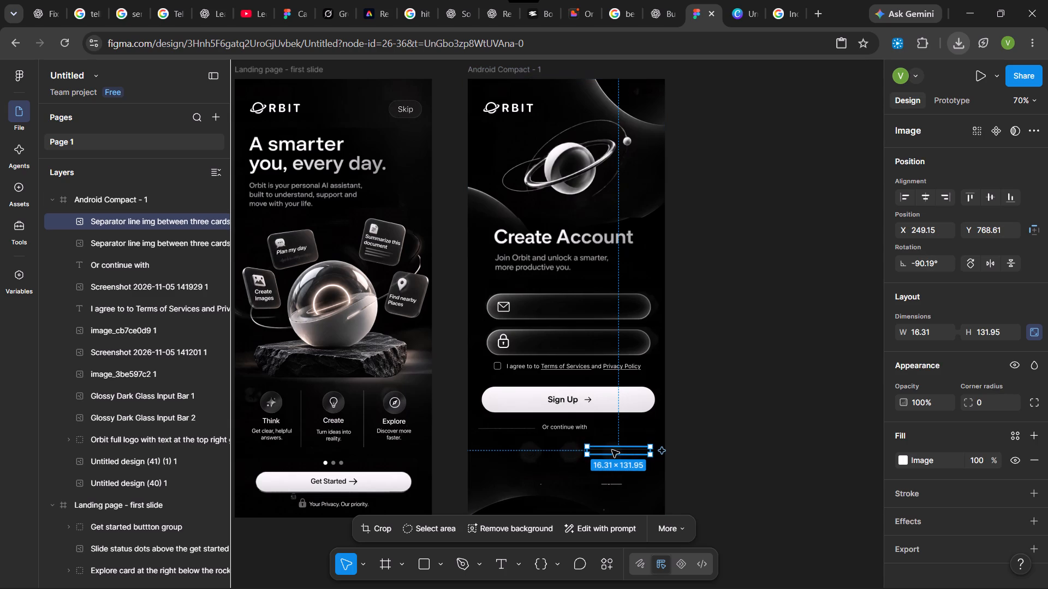
Position the second separator line just right of the "Or continue with" text, at about X 252, Y 723.
{"action": "left_click_drag", "start_coordinate": [611, 450], "coordinate": [613, 429]}
{"action": "left_click", "coordinate": [613, 430]}
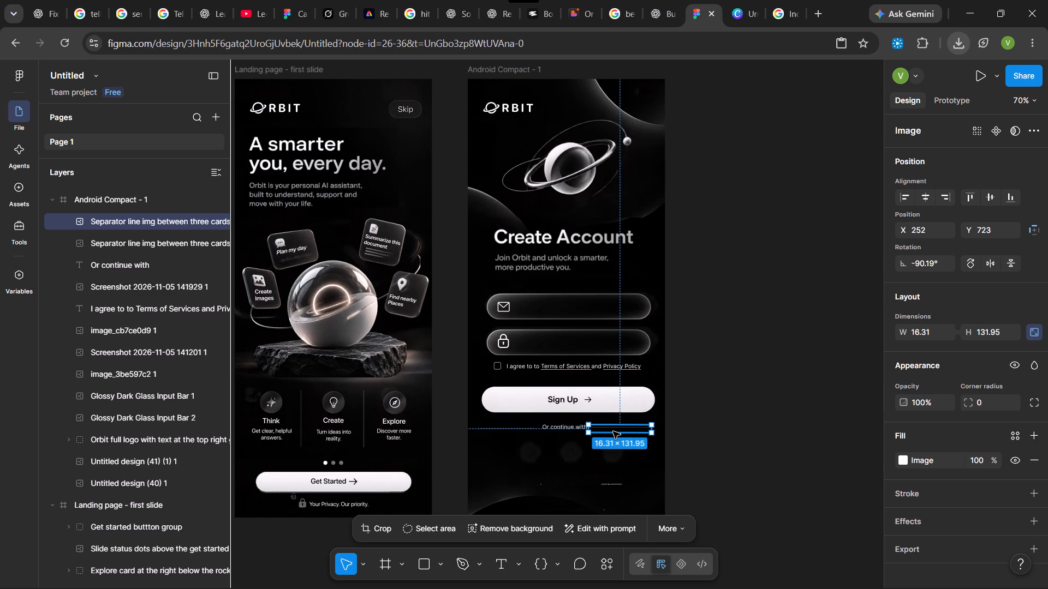
{"action": "left_click", "coordinate": [705, 436]}
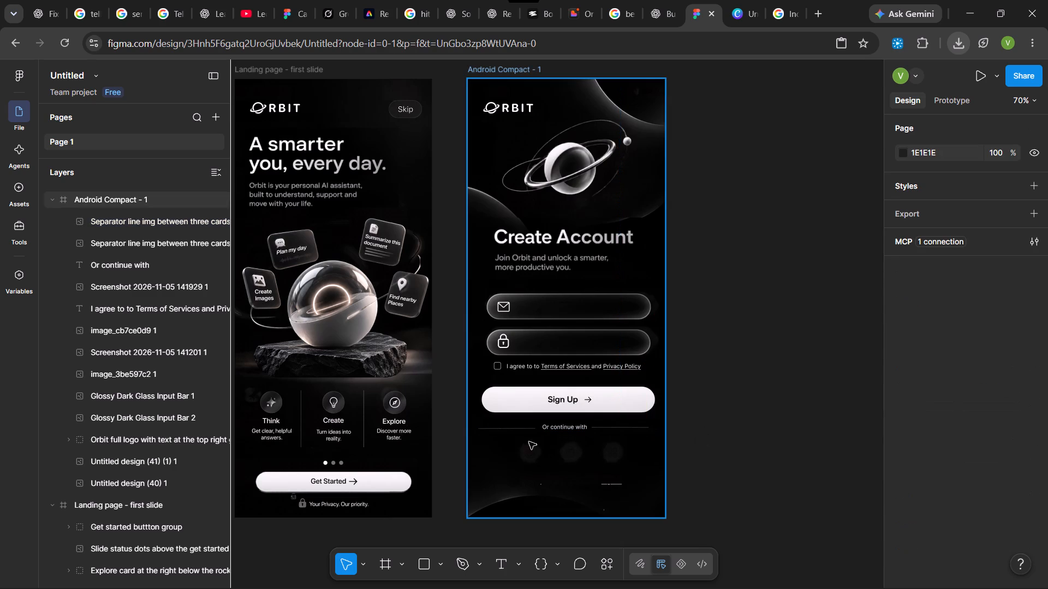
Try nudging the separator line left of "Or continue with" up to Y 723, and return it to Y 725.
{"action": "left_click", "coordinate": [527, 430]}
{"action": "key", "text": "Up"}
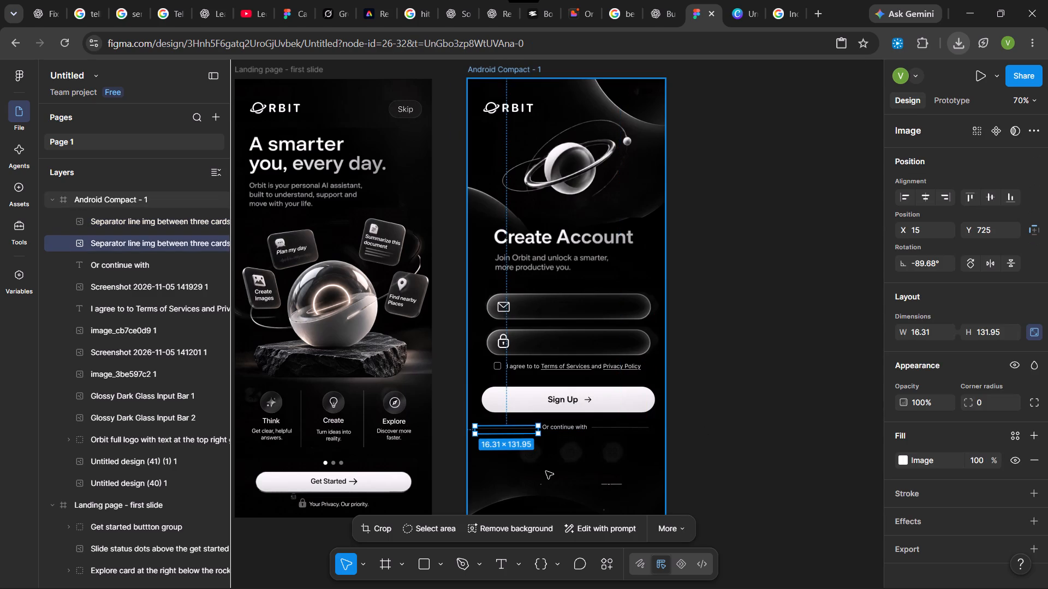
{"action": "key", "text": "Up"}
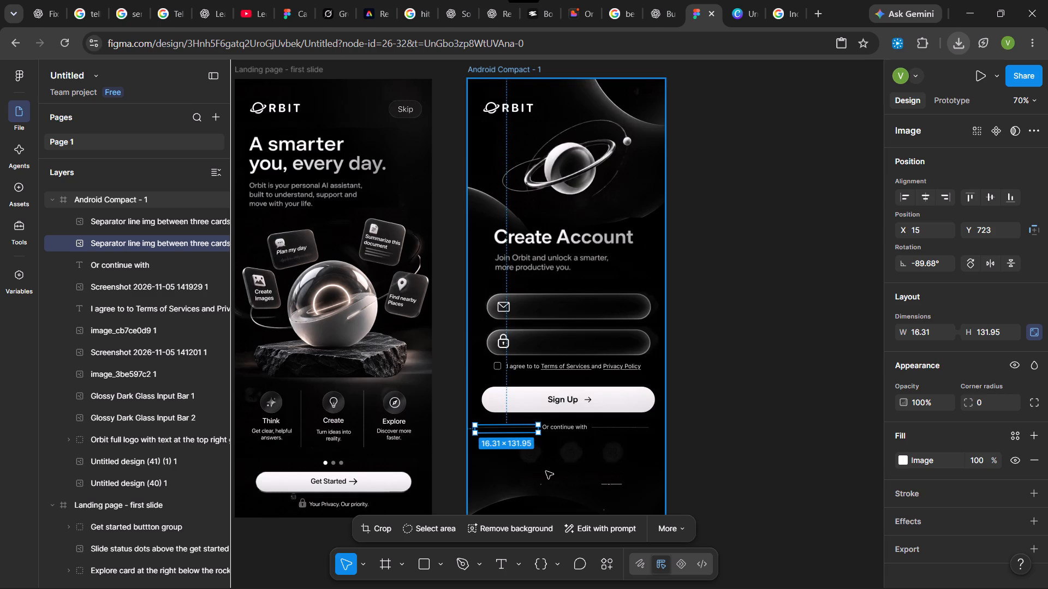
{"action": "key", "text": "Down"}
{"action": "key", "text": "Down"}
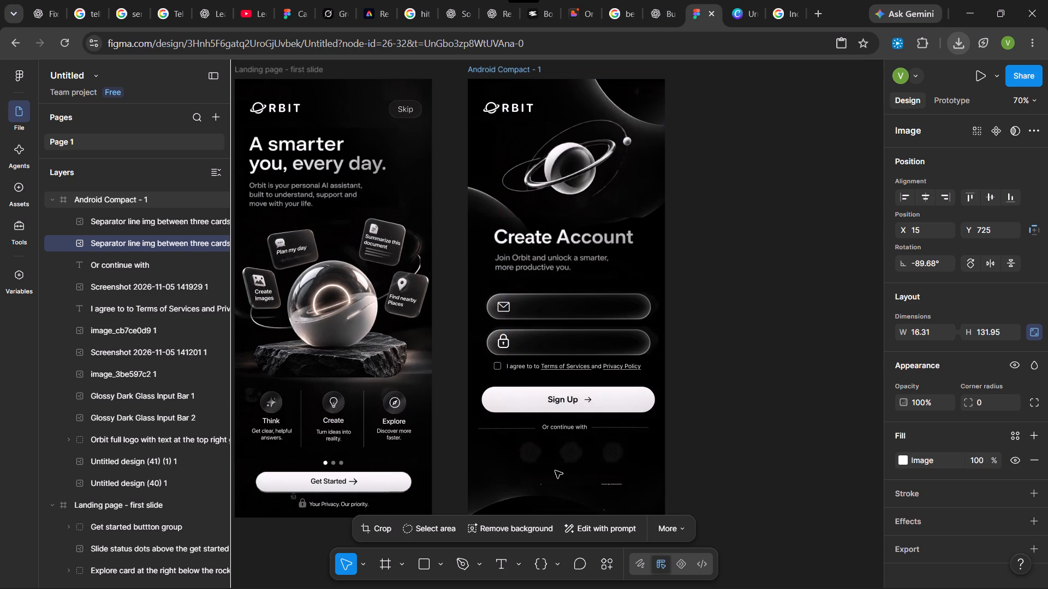
Nudge the separator line right of "Or continue with" down to Y 725.
{"action": "left_click", "coordinate": [607, 425]}
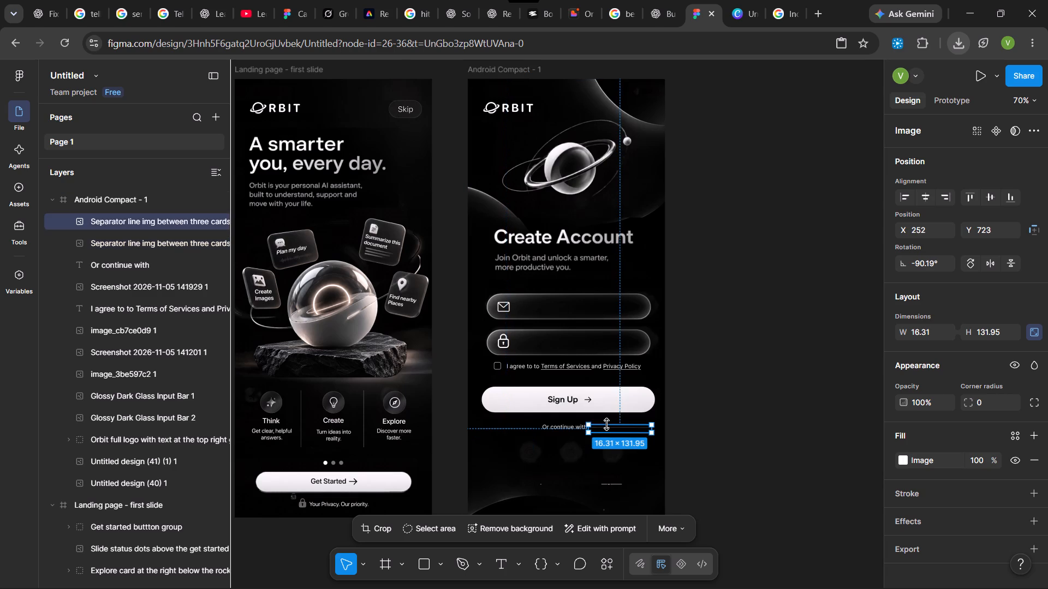
{"action": "key", "text": "Down"}
{"action": "key", "text": "Down"}
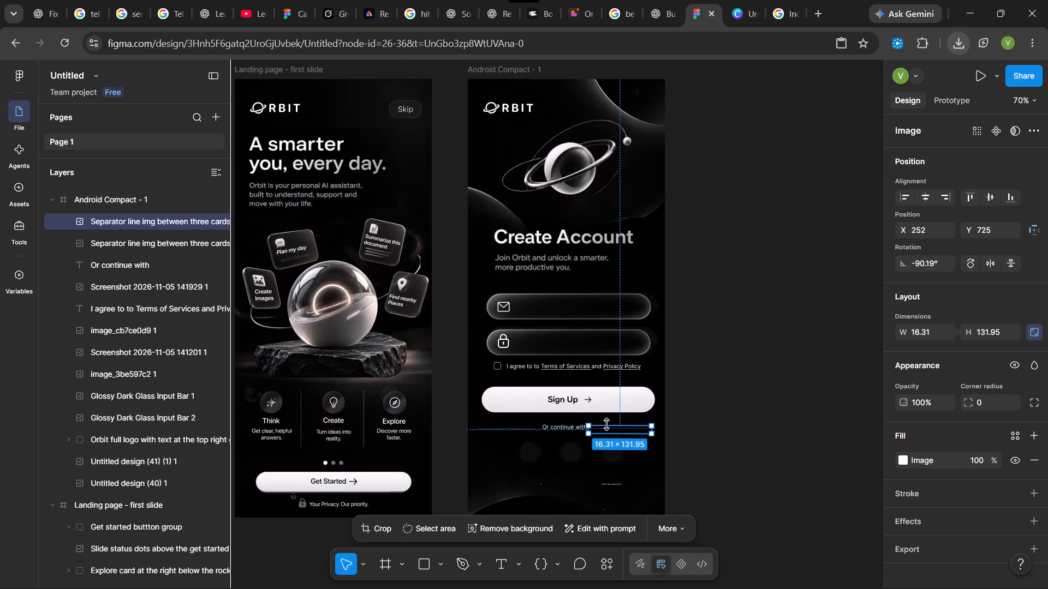
{"action": "left_click", "coordinate": [707, 442]}
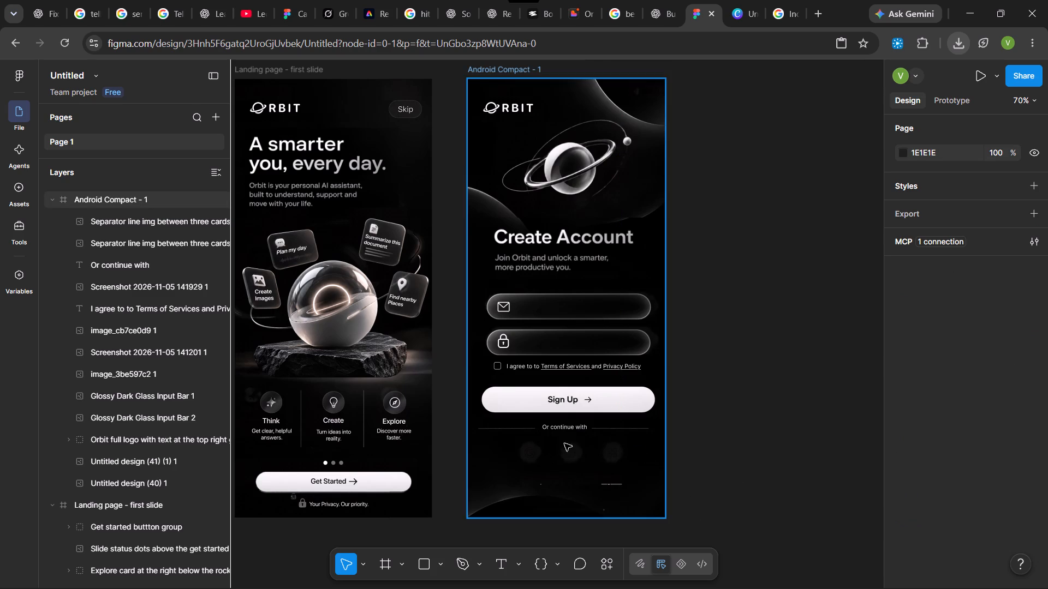
Switch to the Canva reference design and select the Google logo below "or continue with".
{"action": "left_click", "coordinate": [745, 16]}
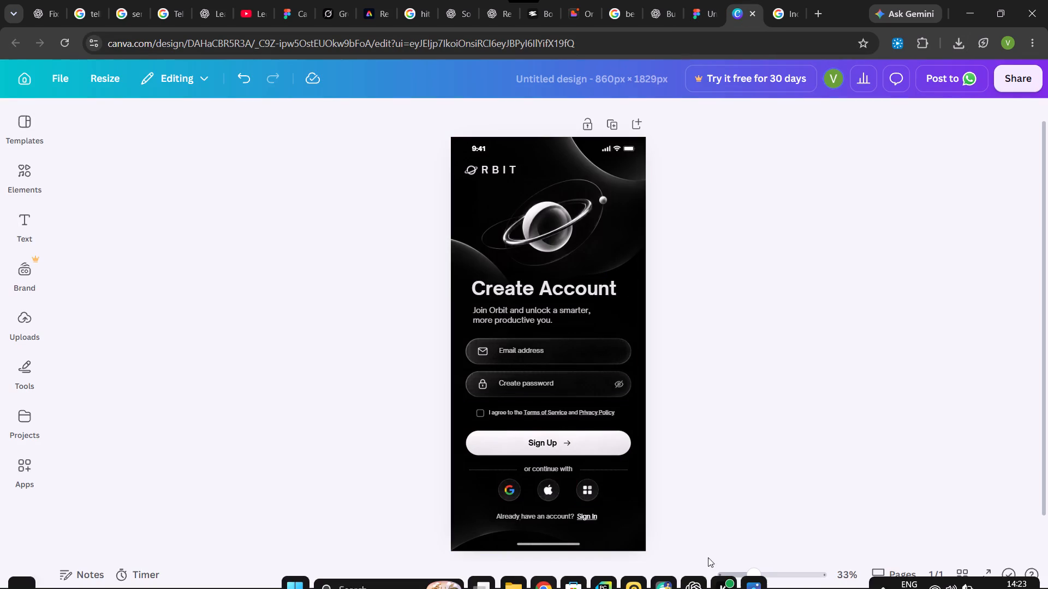
{"action": "left_click", "coordinate": [513, 492]}
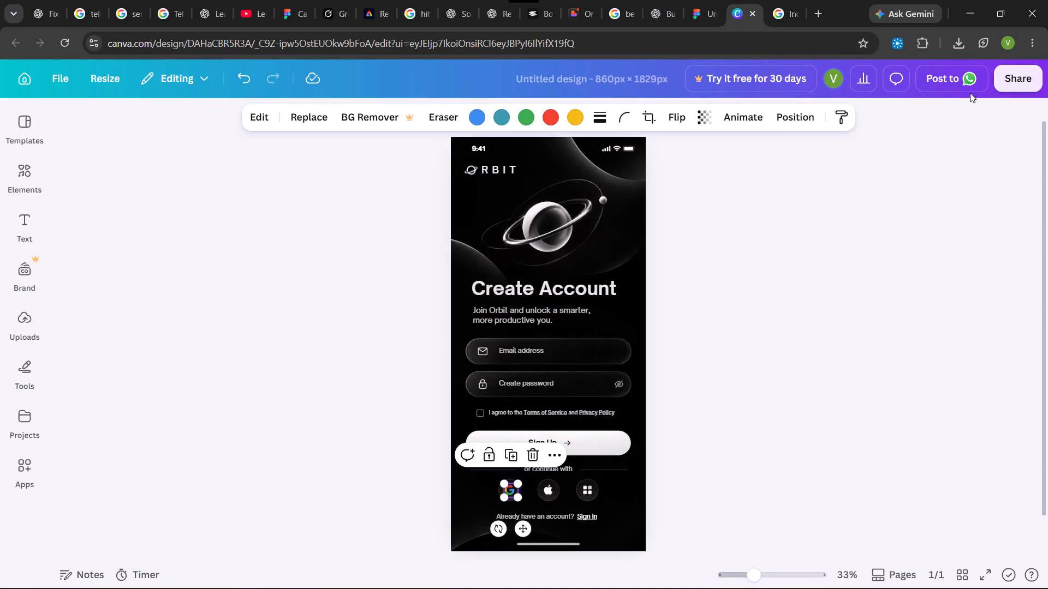
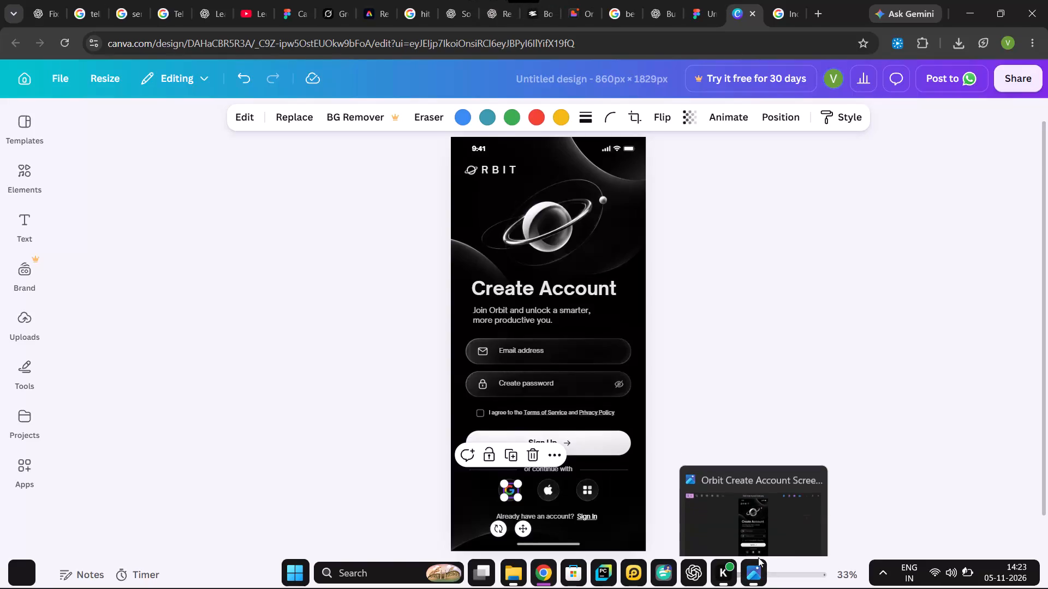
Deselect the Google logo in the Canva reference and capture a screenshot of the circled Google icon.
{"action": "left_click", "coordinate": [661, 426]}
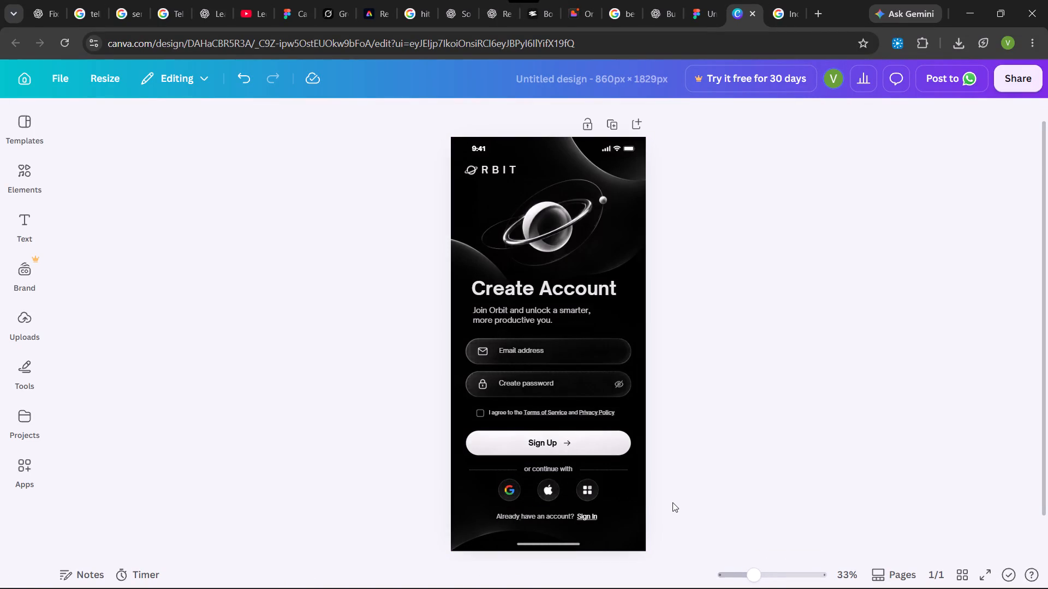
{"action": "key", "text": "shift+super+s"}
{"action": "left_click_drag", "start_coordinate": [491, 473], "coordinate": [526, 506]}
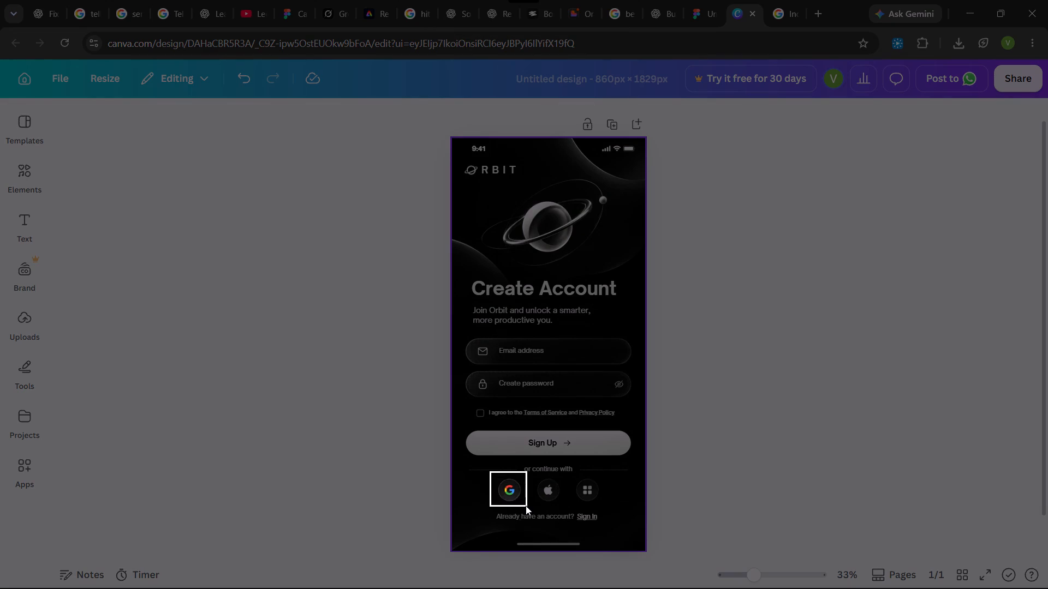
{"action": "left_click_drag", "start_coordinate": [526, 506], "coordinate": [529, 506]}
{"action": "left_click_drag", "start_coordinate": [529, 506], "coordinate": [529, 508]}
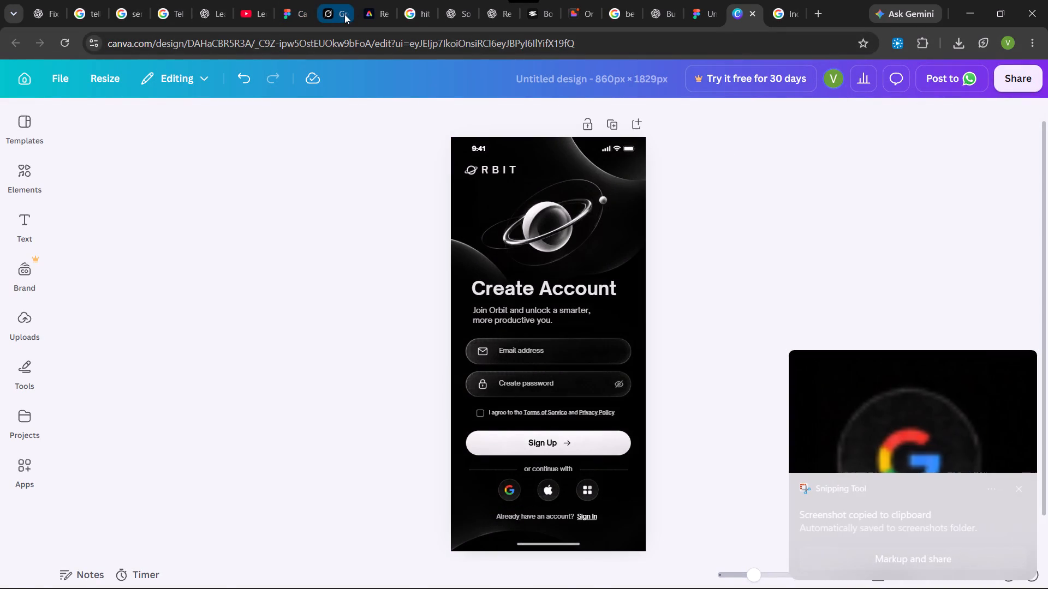
Switch to Adobe Express and start another background removal.
{"action": "left_click", "coordinate": [376, 10]}
{"action": "left_click", "coordinate": [593, 548]}
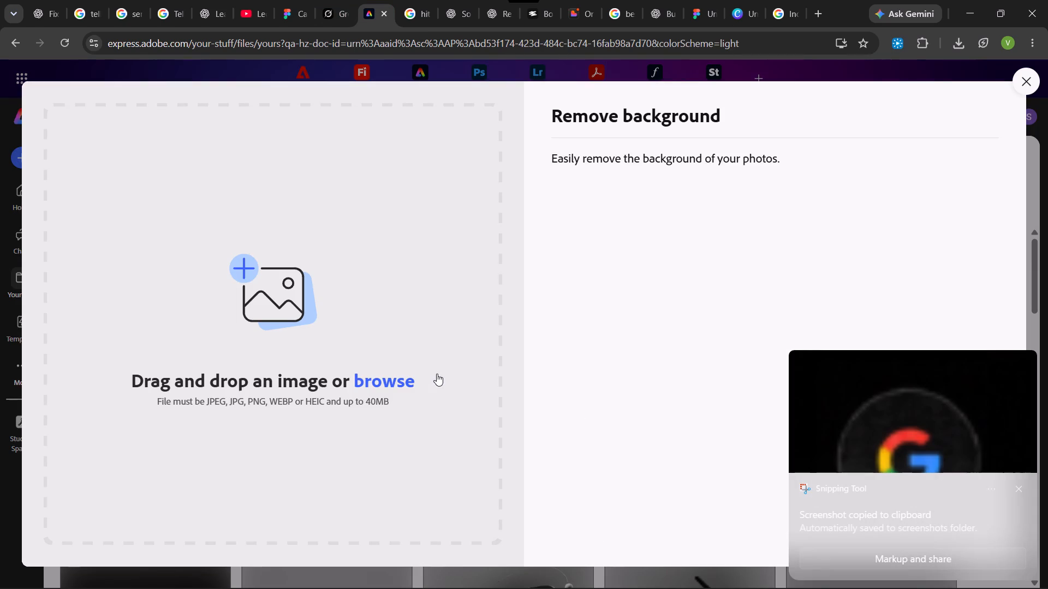
{"action": "left_click", "coordinate": [1020, 486]}
Bring up Orbit Create Account Screen.png in Photos, enlarge the social icons to 133%, and capture a screenshot of the circled Google icon.
{"action": "left_click", "coordinate": [757, 573]}
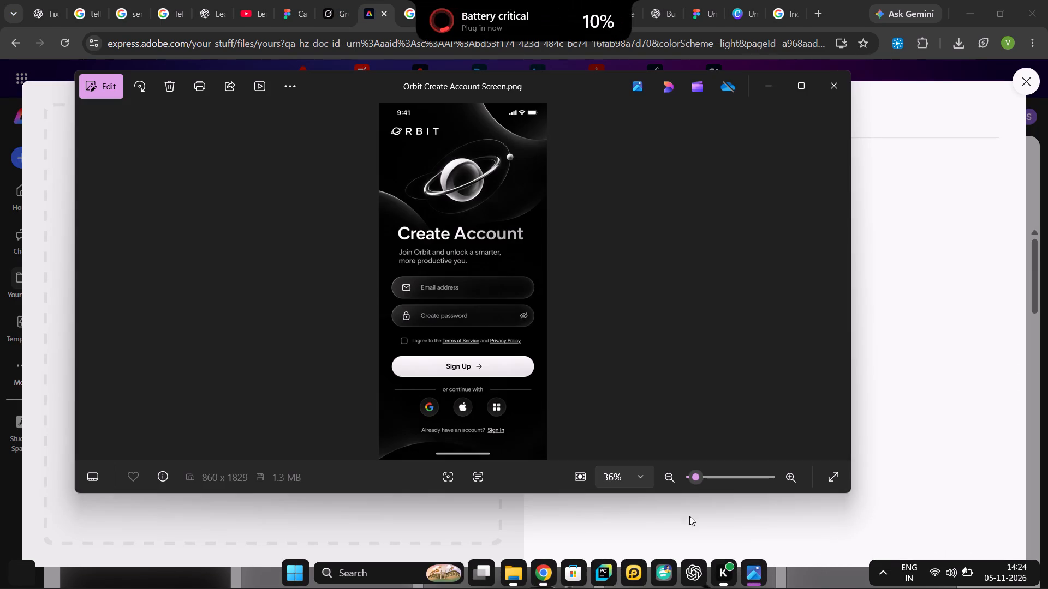
{"action": "scroll", "coordinate": [476, 401], "scroll_direction": "up", "scroll_amount": 2}
{"action": "scroll", "coordinate": [476, 401], "scroll_direction": "down", "scroll_amount": 2}
{"action": "scroll", "coordinate": [476, 401], "scroll_direction": "up", "scroll_amount": 11}
{"action": "scroll", "coordinate": [476, 401], "scroll_direction": "down", "scroll_amount": 1, "text": "ctrl"}
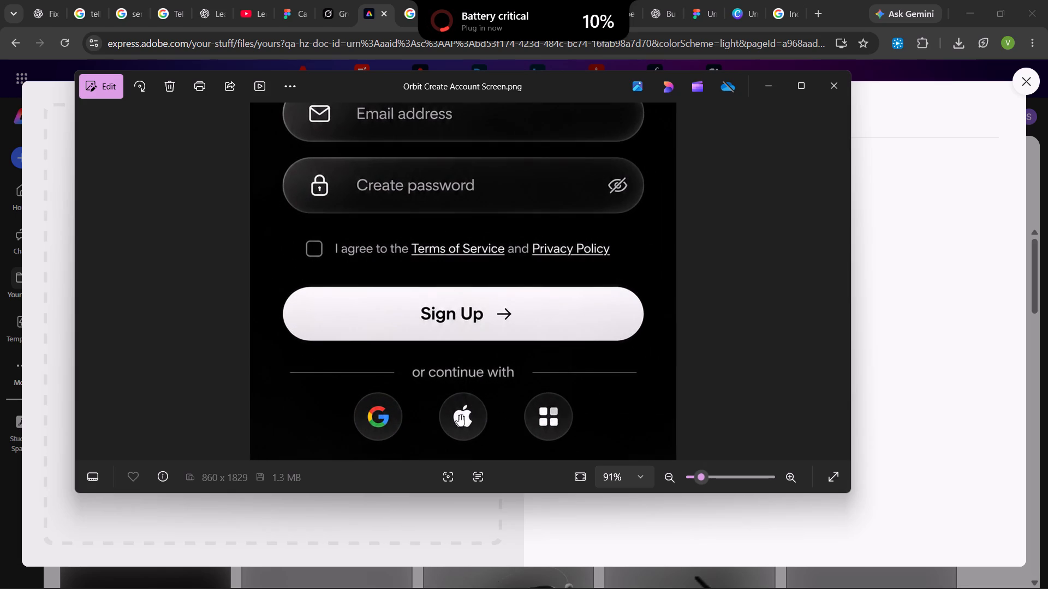
{"action": "left_click_drag", "start_coordinate": [467, 411], "coordinate": [484, 320]}
{"action": "scroll", "coordinate": [455, 388], "scroll_direction": "up", "scroll_amount": 1, "text": "ctrl"}
{"action": "scroll", "coordinate": [455, 388], "scroll_direction": "down", "scroll_amount": 1, "text": "ctrl"}
{"action": "scroll", "coordinate": [455, 388], "scroll_direction": "up", "scroll_amount": 2, "text": "ctrl"}
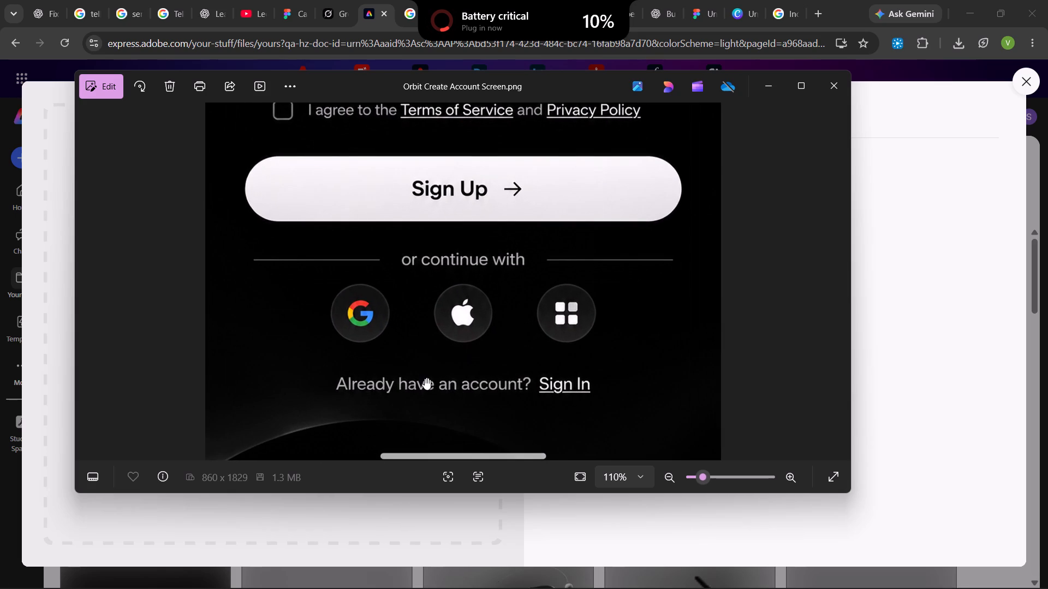
{"action": "scroll", "coordinate": [426, 376], "scroll_direction": "up", "scroll_amount": 1}
{"action": "scroll", "coordinate": [426, 376], "scroll_direction": "down", "scroll_amount": 2}
{"action": "scroll", "coordinate": [426, 376], "scroll_direction": "up", "scroll_amount": 2}
{"action": "scroll", "coordinate": [426, 376], "scroll_direction": "down", "scroll_amount": 2}
{"action": "scroll", "coordinate": [426, 376], "scroll_direction": "up", "scroll_amount": 5, "text": "ctrl"}
{"action": "scroll", "coordinate": [426, 376], "scroll_direction": "down", "scroll_amount": 3, "text": "ctrl"}
{"action": "scroll", "coordinate": [426, 376], "scroll_direction": "up", "scroll_amount": 2, "text": "ctrl"}
{"action": "scroll", "coordinate": [426, 376], "scroll_direction": "down", "scroll_amount": 1, "text": "ctrl"}
{"action": "left_click_drag", "start_coordinate": [409, 410], "coordinate": [420, 395], "text": "ctrl"}
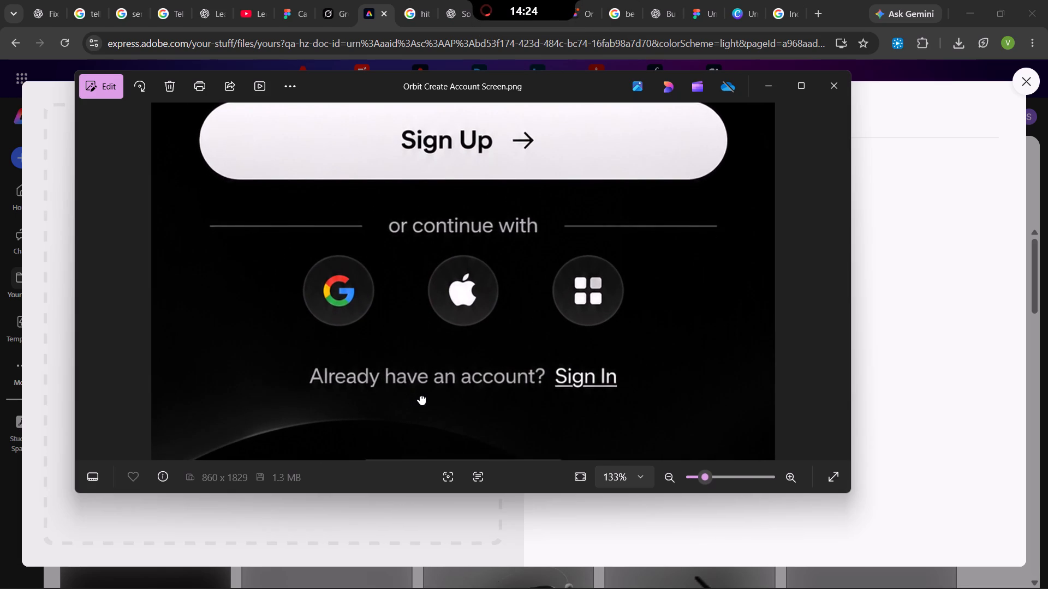
{"action": "left_click_drag", "start_coordinate": [420, 395], "coordinate": [445, 388], "text": "ctrl"}
{"action": "key", "text": "shift+super+s"}
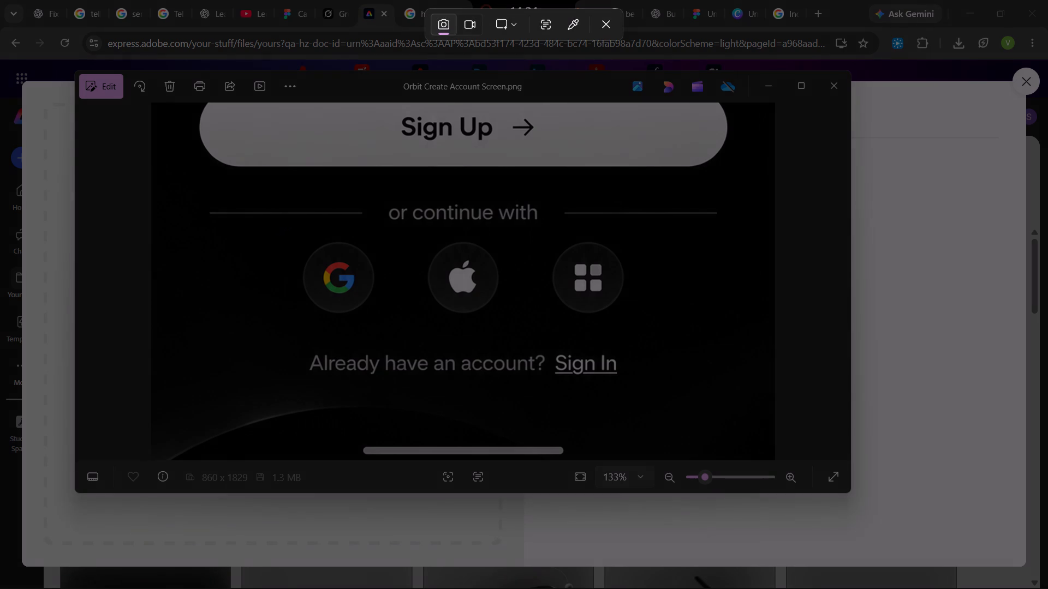
{"action": "left_click_drag", "start_coordinate": [252, 223], "coordinate": [412, 338]}
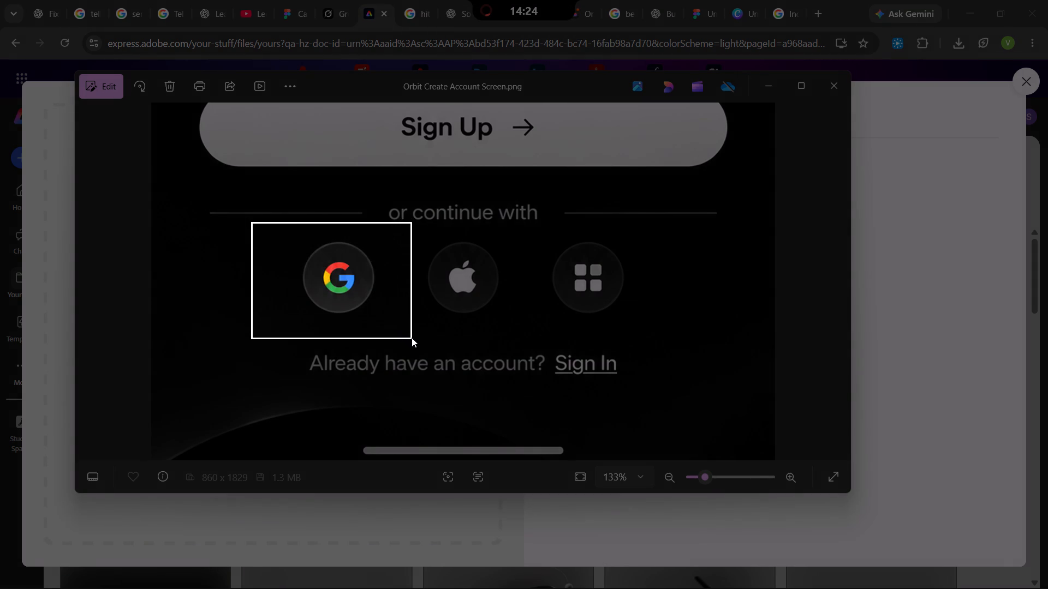
{"action": "left_click_drag", "start_coordinate": [412, 338], "coordinate": [425, 344]}
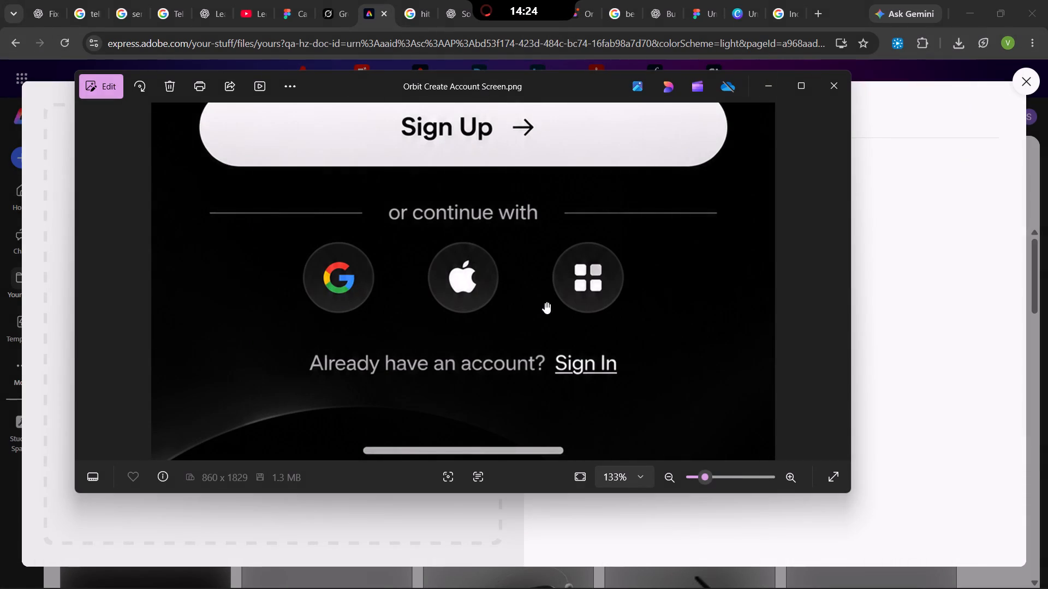
{"action": "left_click", "coordinate": [974, 190]}
{"action": "left_click", "coordinate": [401, 286]}
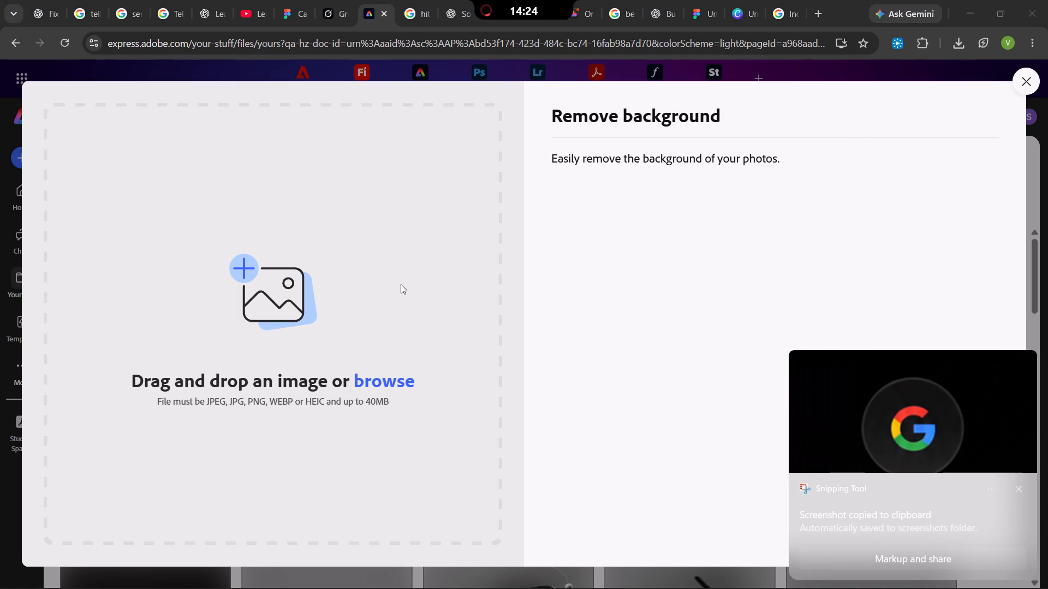
{"action": "scroll", "coordinate": [284, 202], "scroll_direction": "down", "scroll_amount": 4}
{"action": "scroll", "coordinate": [286, 202], "scroll_direction": "up", "scroll_amount": 1}
{"action": "scroll", "coordinate": [286, 202], "scroll_direction": "down", "scroll_amount": 1}
{"action": "scroll", "coordinate": [286, 202], "scroll_direction": "up", "scroll_amount": 1}
{"action": "scroll", "coordinate": [286, 202], "scroll_direction": "down", "scroll_amount": 4}
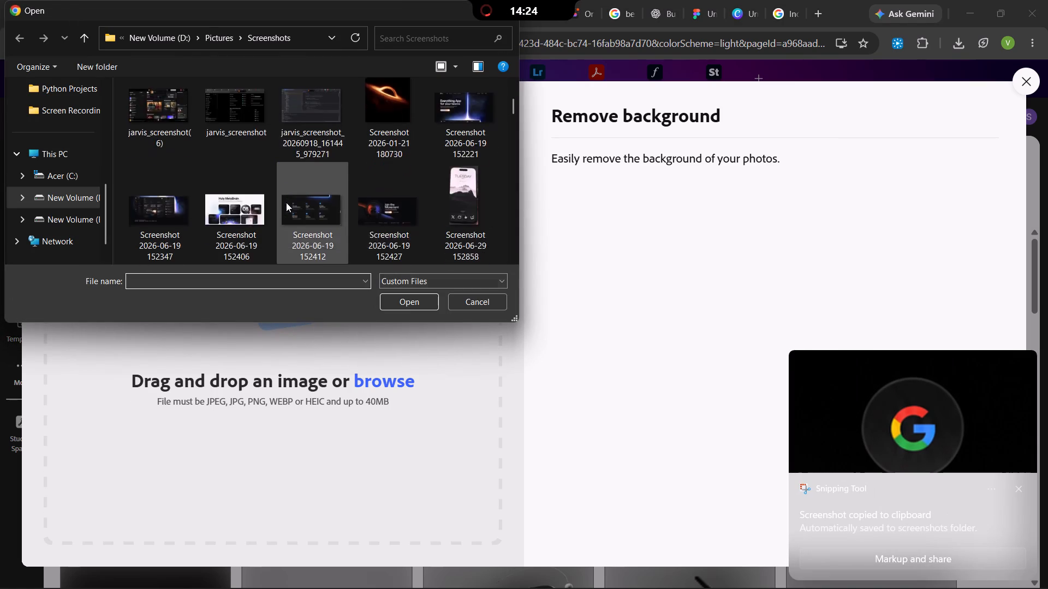
{"action": "scroll", "coordinate": [286, 202], "scroll_direction": "down", "scroll_amount": 13}
{"action": "scroll", "coordinate": [291, 205], "scroll_direction": "up", "scroll_amount": 1}
{"action": "scroll", "coordinate": [291, 205], "scroll_direction": "down", "scroll_amount": 5}
{"action": "scroll", "coordinate": [289, 207], "scroll_direction": "up", "scroll_amount": 1}
{"action": "scroll", "coordinate": [289, 207], "scroll_direction": "down", "scroll_amount": 20}
{"action": "scroll", "coordinate": [289, 207], "scroll_direction": "down", "scroll_amount": 1}
{"action": "scroll", "coordinate": [293, 207], "scroll_direction": "up", "scroll_amount": 1}
{"action": "scroll", "coordinate": [293, 207], "scroll_direction": "down", "scroll_amount": 17}
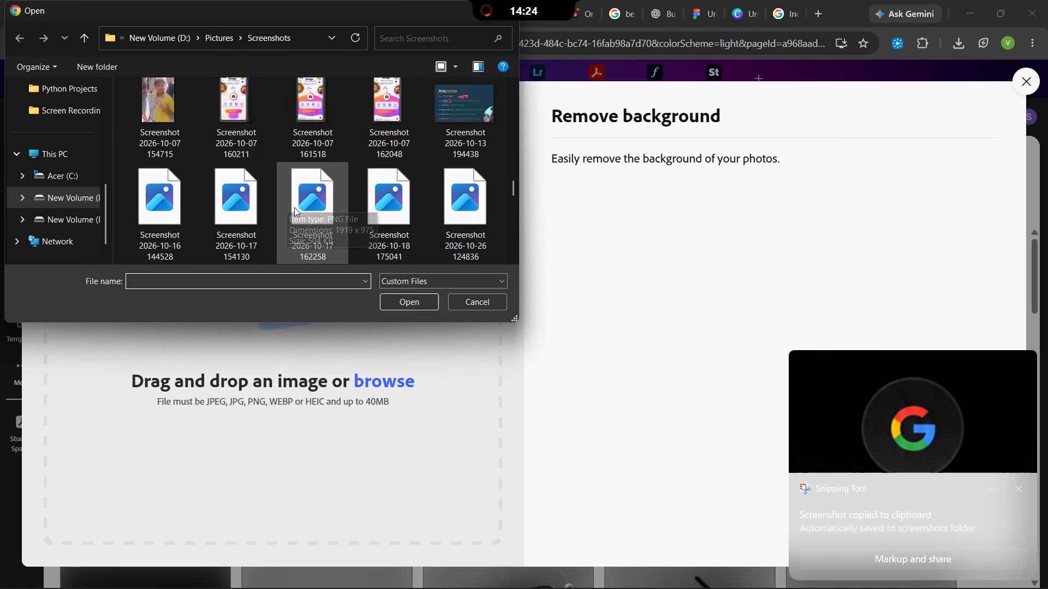
{"action": "scroll", "coordinate": [295, 207], "scroll_direction": "up", "scroll_amount": 1}
{"action": "scroll", "coordinate": [295, 207], "scroll_direction": "down", "scroll_amount": 1}
{"action": "scroll", "coordinate": [295, 207], "scroll_direction": "up", "scroll_amount": 1}
{"action": "scroll", "coordinate": [295, 207], "scroll_direction": "down", "scroll_amount": 4}
{"action": "scroll", "coordinate": [295, 207], "scroll_direction": "up", "scroll_amount": 2}
{"action": "scroll", "coordinate": [300, 201], "scroll_direction": "down", "scroll_amount": 14}
{"action": "scroll", "coordinate": [300, 201], "scroll_direction": "up", "scroll_amount": 1}
{"action": "scroll", "coordinate": [300, 201], "scroll_direction": "down", "scroll_amount": 2}
{"action": "scroll", "coordinate": [300, 201], "scroll_direction": "up", "scroll_amount": 1}
{"action": "scroll", "coordinate": [300, 201], "scroll_direction": "down", "scroll_amount": 13}
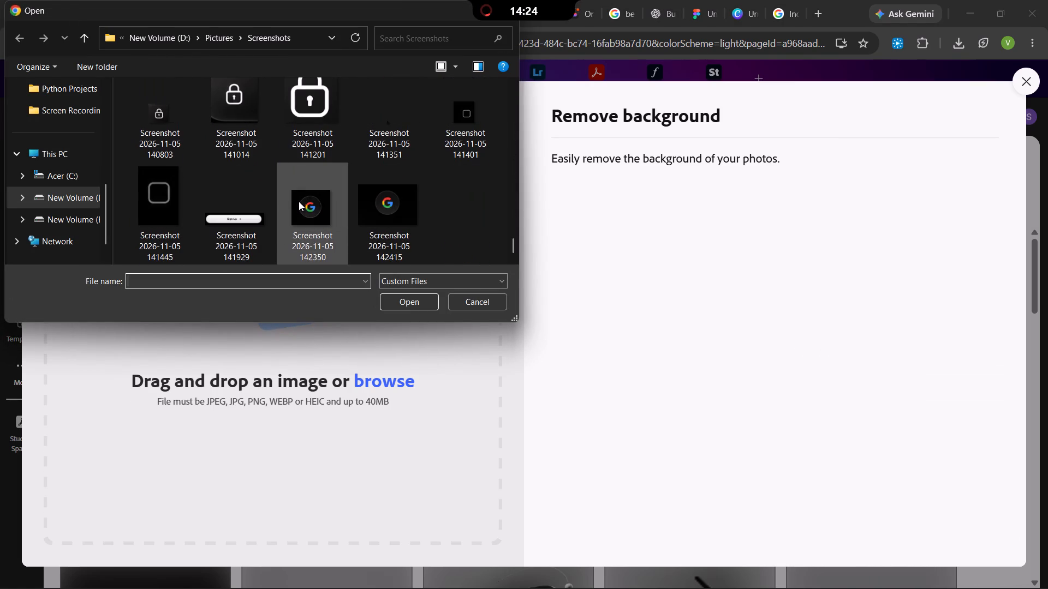
{"action": "scroll", "coordinate": [299, 201], "scroll_direction": "down", "scroll_amount": 5}
{"action": "scroll", "coordinate": [299, 201], "scroll_direction": "up", "scroll_amount": 1}
{"action": "left_click", "coordinate": [386, 221]}
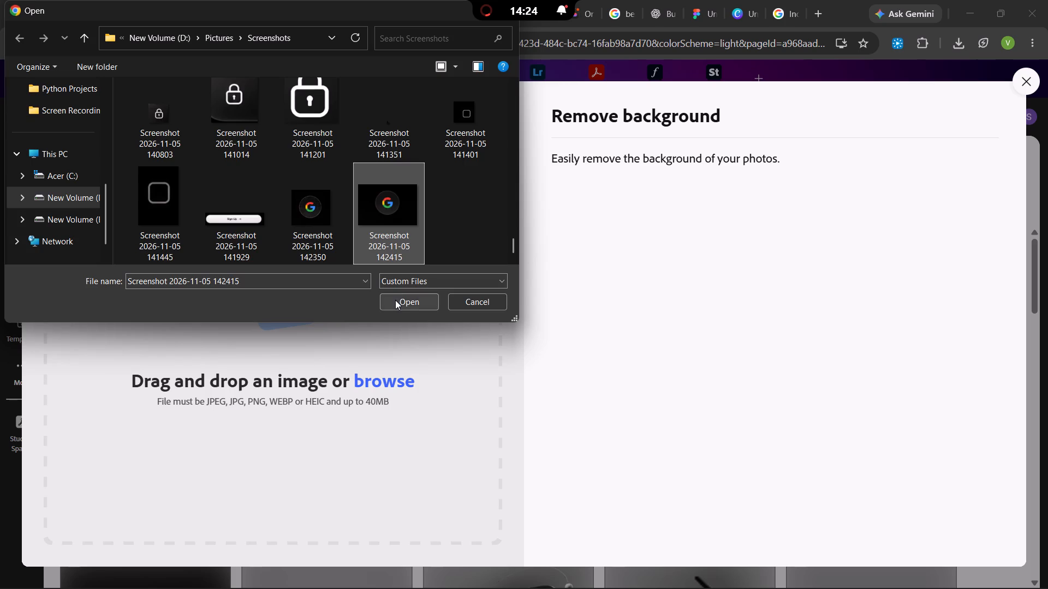
{"action": "left_click", "coordinate": [396, 300]}
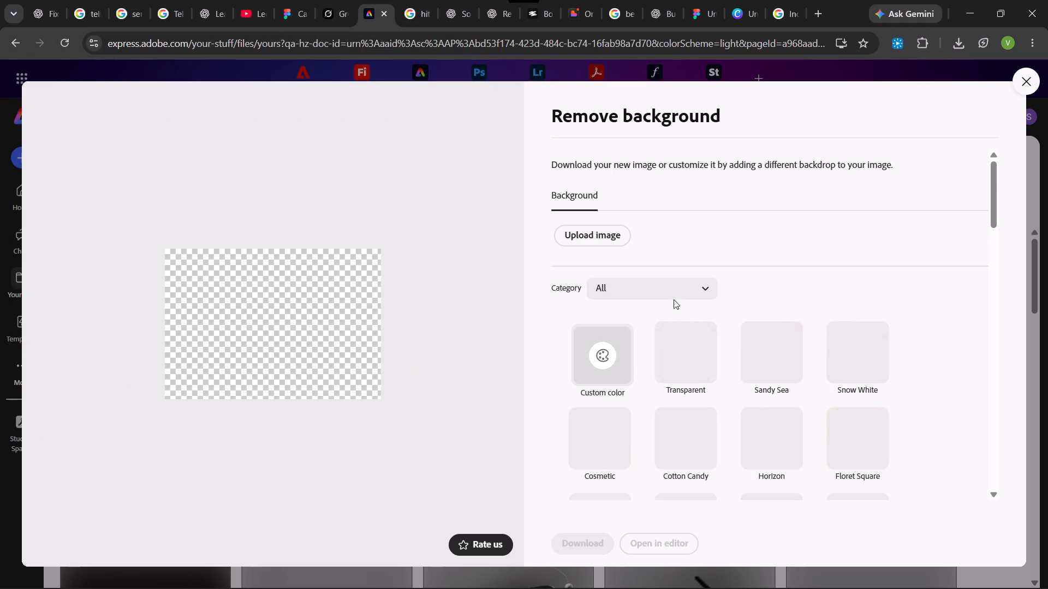
Download the background-free Google icon and put the downloaded file on the desktop shelf.
{"action": "left_click", "coordinate": [580, 543]}
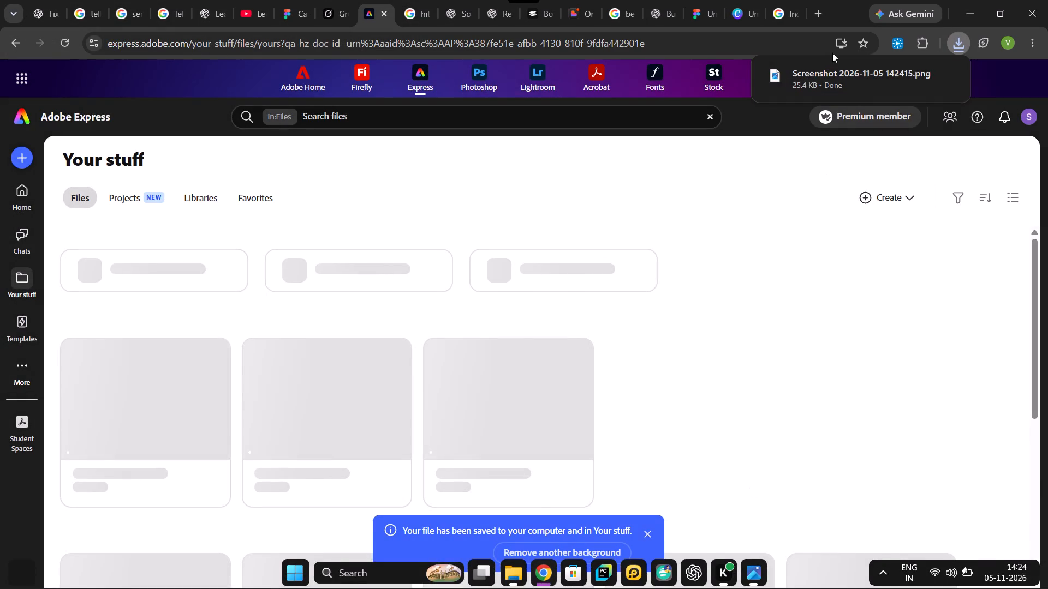
{"action": "left_click_drag", "start_coordinate": [856, 76], "coordinate": [357, 0]}
Switch to the Figma design and place the Google icon file from the shelf onto the Create Account frame.
{"action": "left_click", "coordinate": [737, 10]}
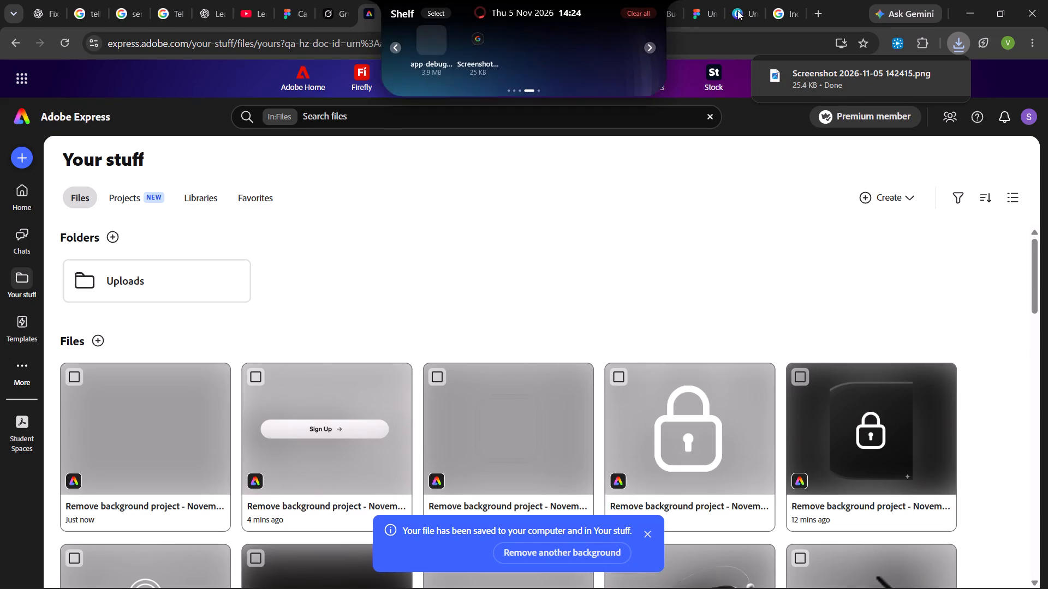
{"action": "left_click", "coordinate": [696, 9]}
{"action": "left_click", "coordinate": [696, 9]}
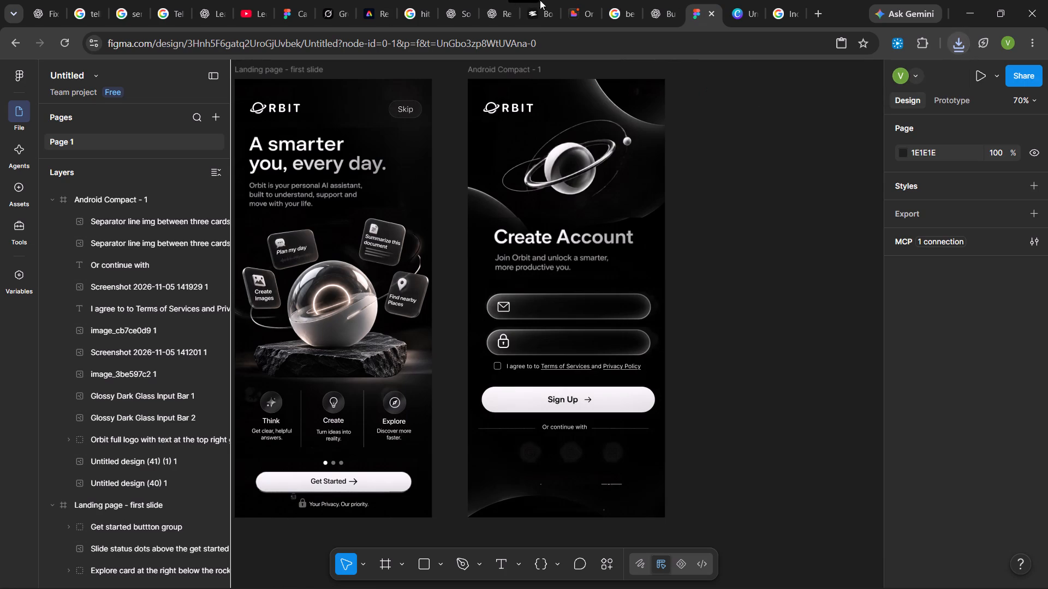
{"action": "left_click_drag", "start_coordinate": [480, 52], "coordinate": [552, 445]}
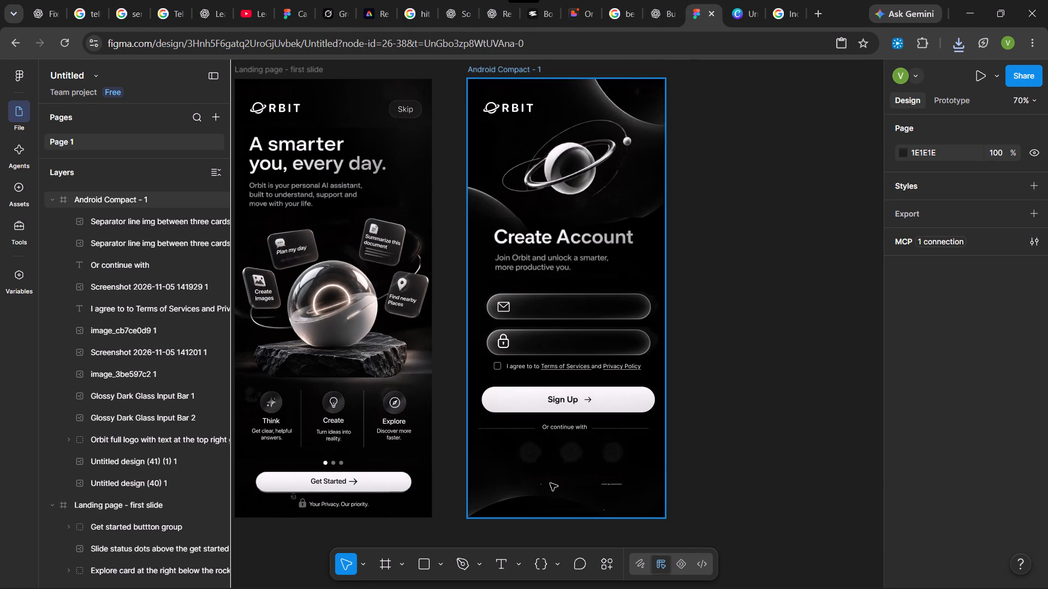
Scale the Google icon image down to about 124 × 86 and position it below "Or continue with" at about X 63, Y 742.
{"action": "left_click_drag", "start_coordinate": [477, 392], "coordinate": [526, 437]}
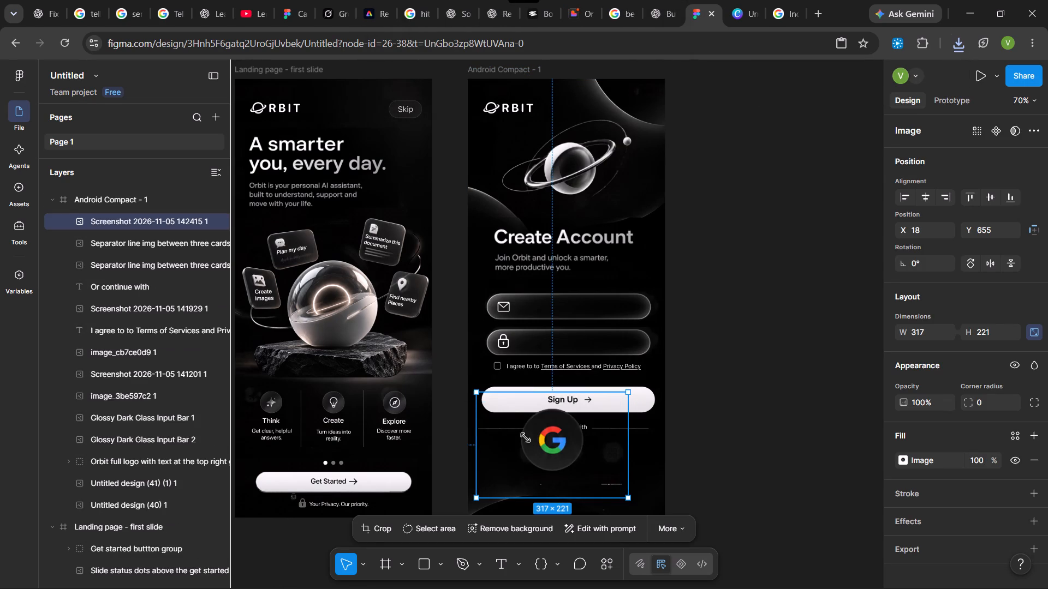
{"action": "left_click_drag", "start_coordinate": [526, 437], "coordinate": [551, 461]}
{"action": "left_click_drag", "start_coordinate": [588, 468], "coordinate": [504, 469]}
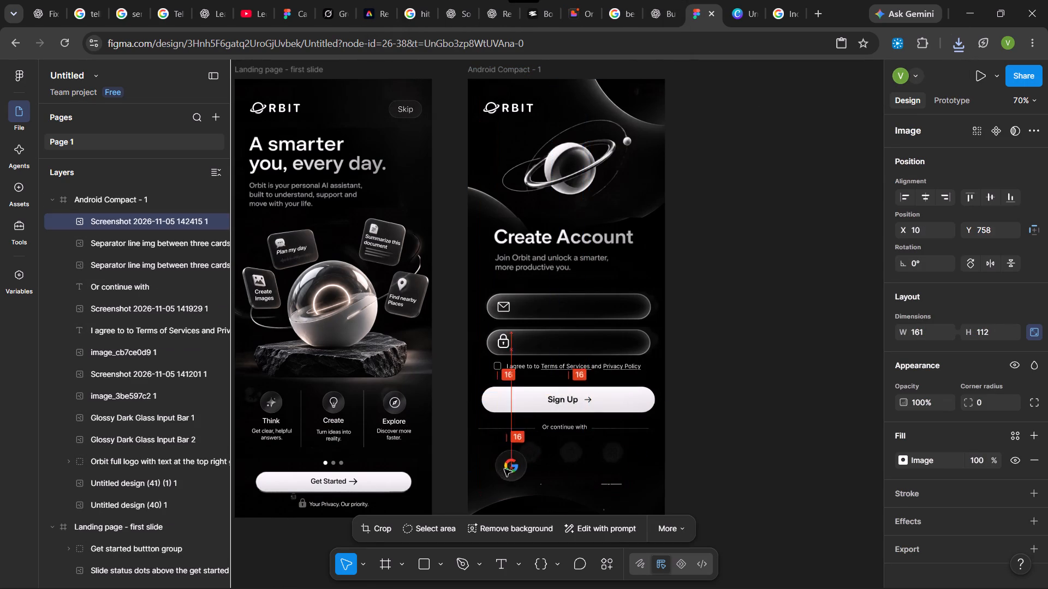
{"action": "left_click_drag", "start_coordinate": [504, 469], "coordinate": [508, 494]}
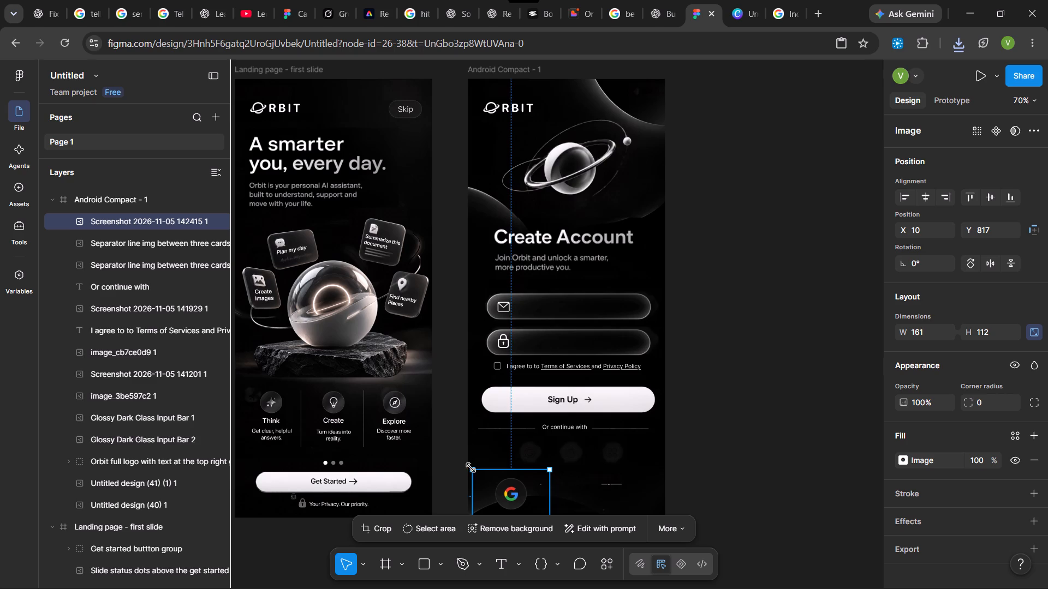
{"action": "left_click_drag", "start_coordinate": [472, 470], "coordinate": [492, 482]}
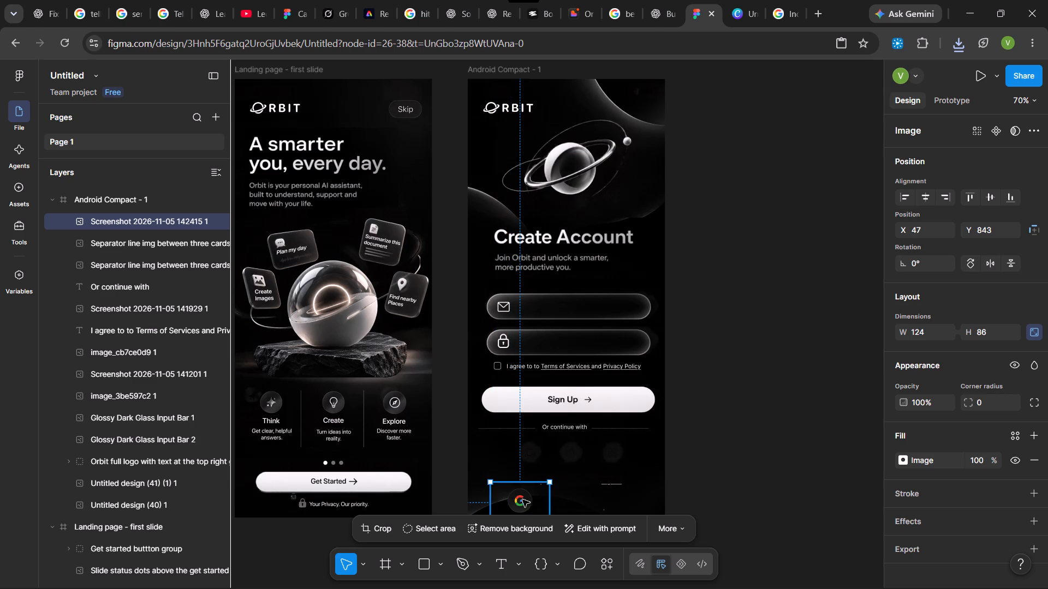
{"action": "left_click_drag", "start_coordinate": [522, 500], "coordinate": [532, 452]}
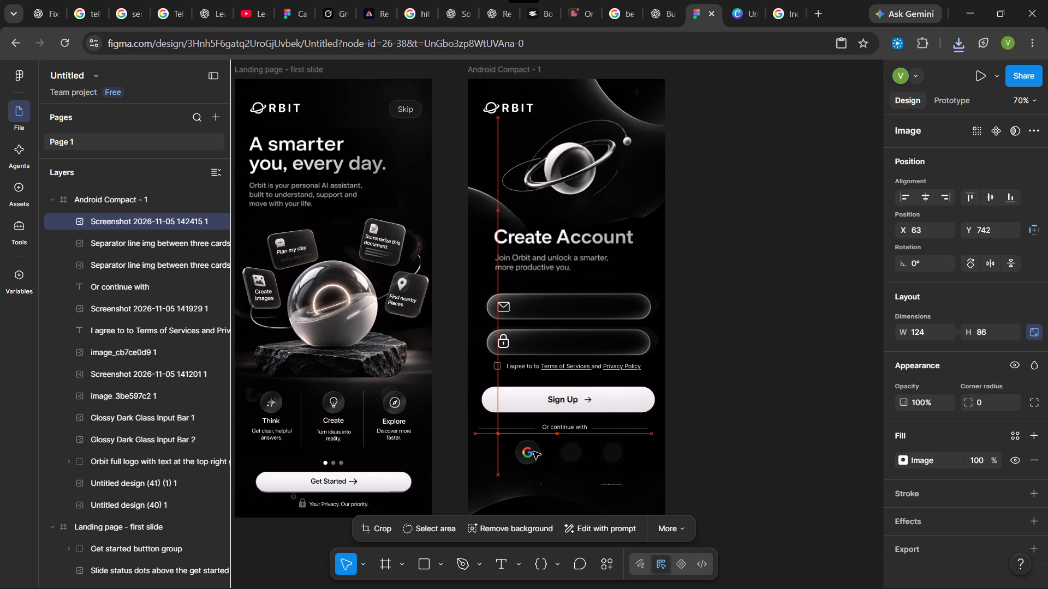
{"action": "left_click", "coordinate": [752, 447]}
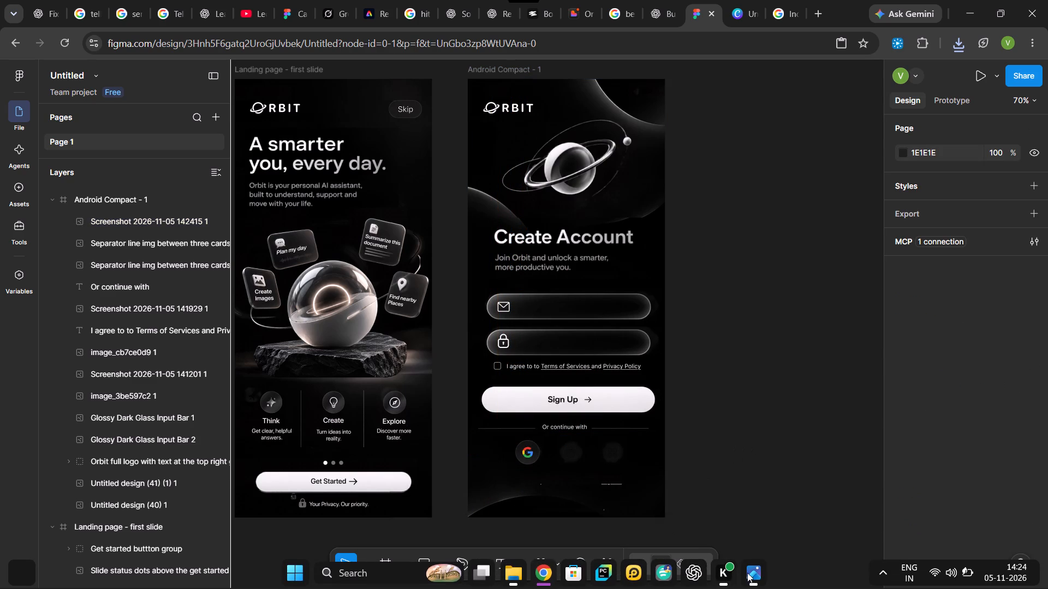
Switch to the reference image in Photos and capture a screenshot of the circled Apple icon.
{"action": "left_click", "coordinate": [751, 571]}
{"action": "key", "text": "shift+super+s"}
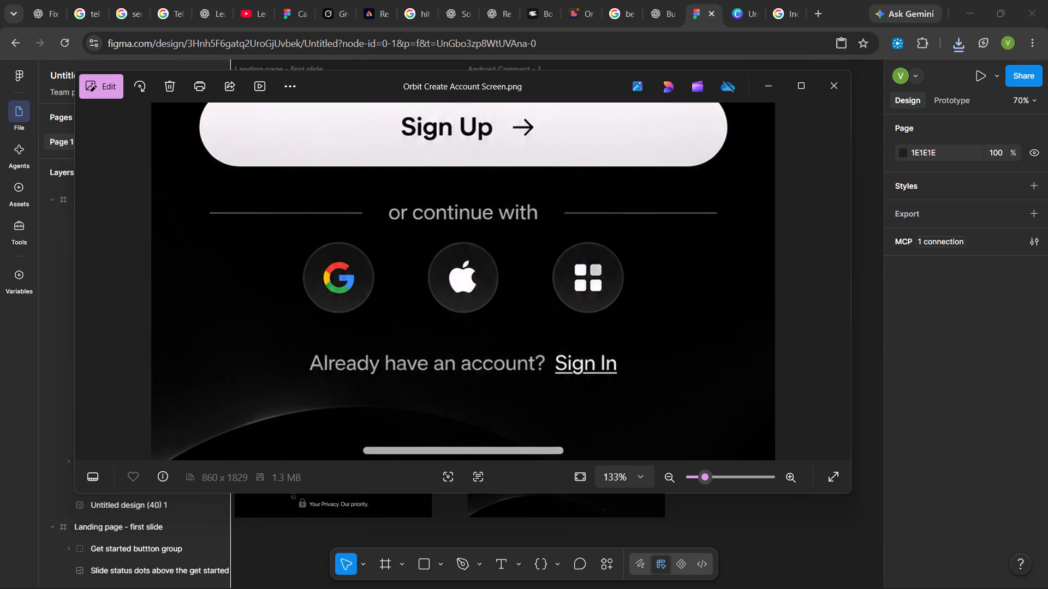
{"action": "left_click_drag", "start_coordinate": [375, 233], "coordinate": [547, 324]}
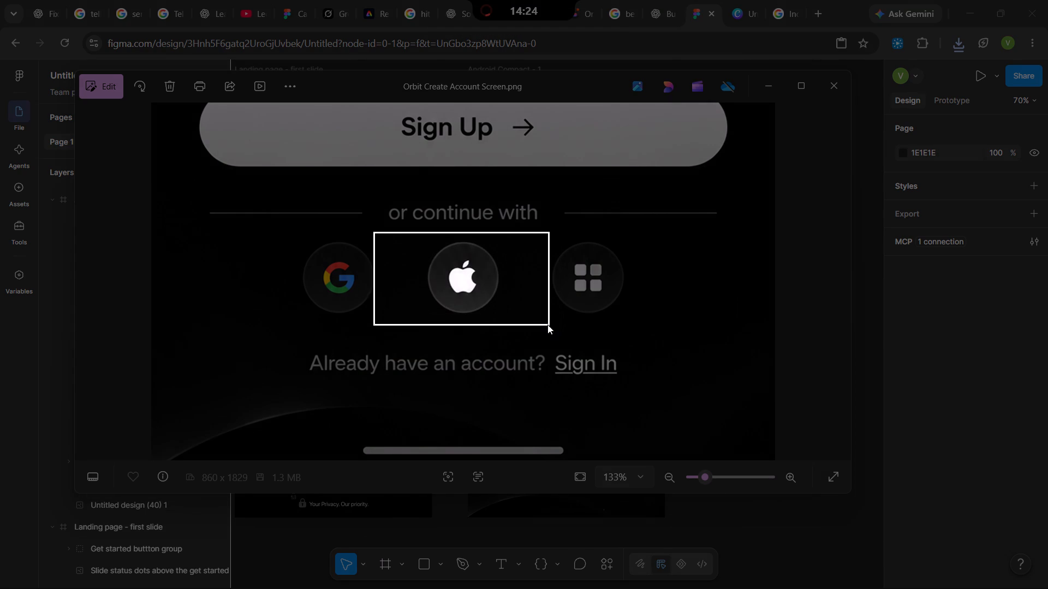
{"action": "left_click_drag", "start_coordinate": [547, 324], "coordinate": [549, 325]}
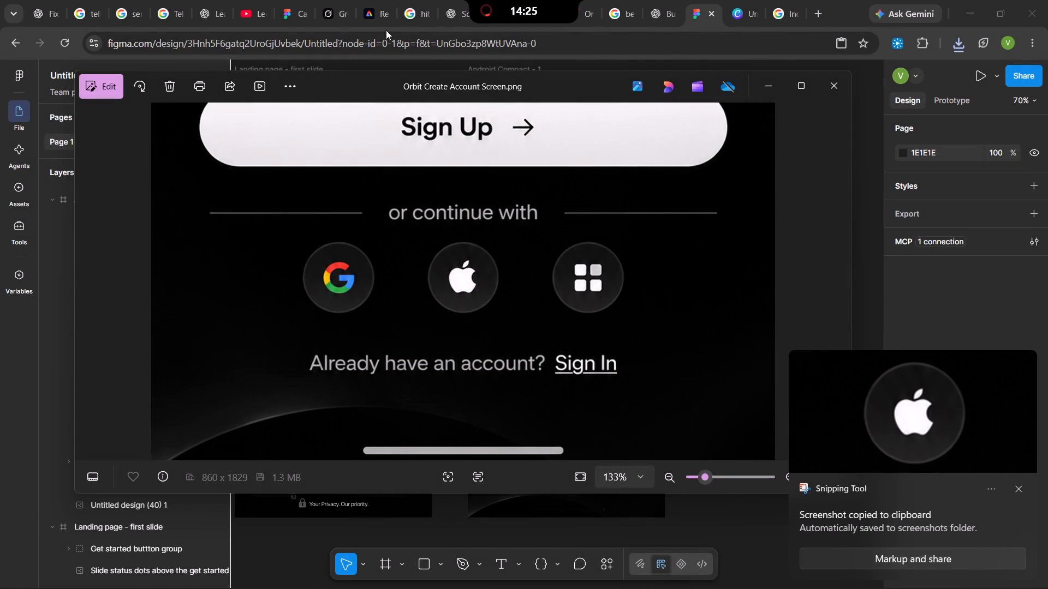
{"action": "double_click", "coordinate": [364, 11]}
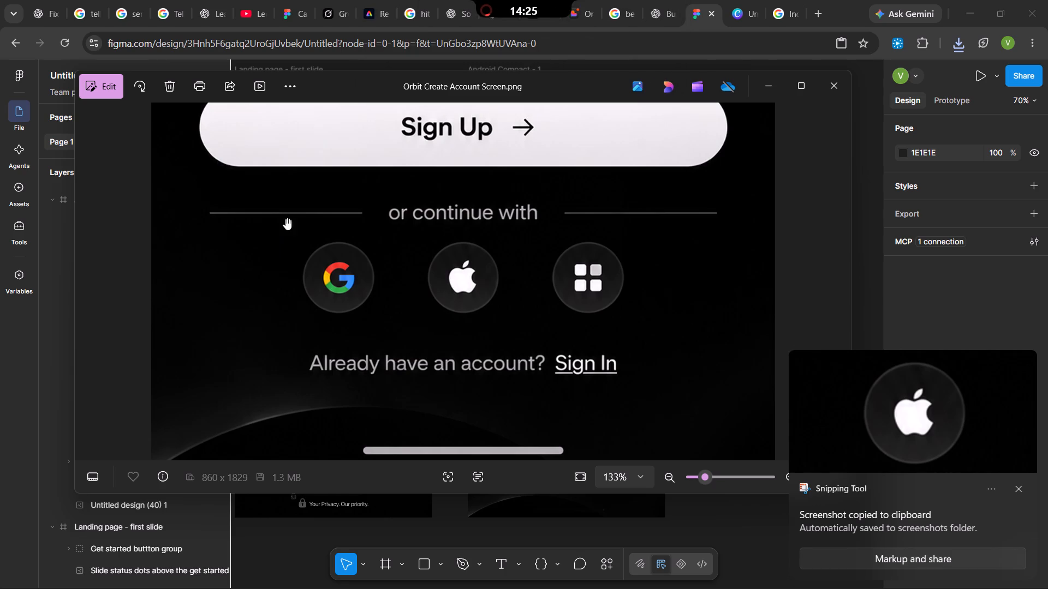
{"action": "left_click", "coordinate": [373, 8]}
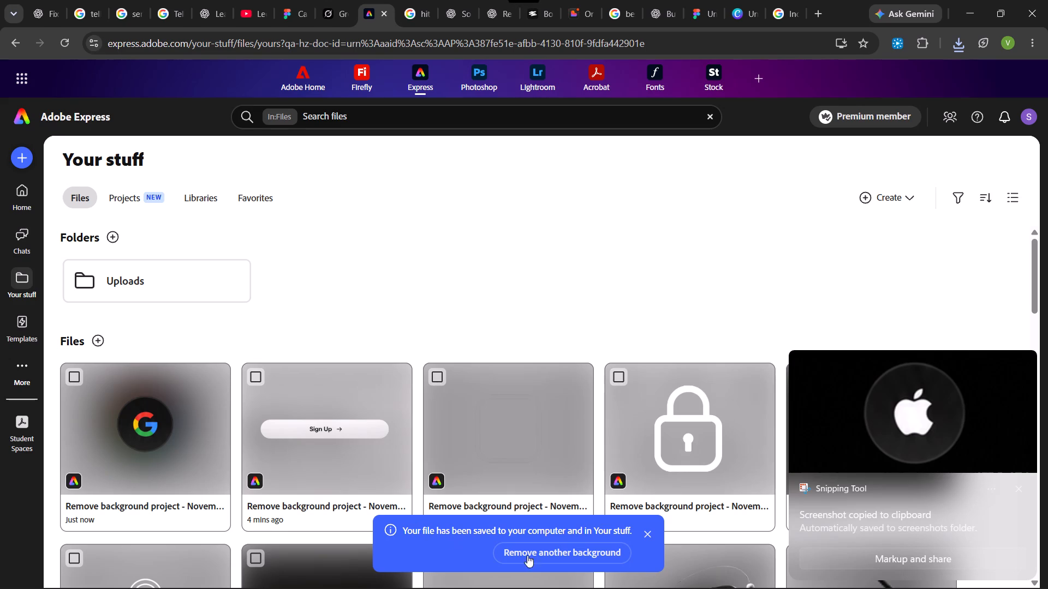
{"action": "left_click", "coordinate": [588, 551]}
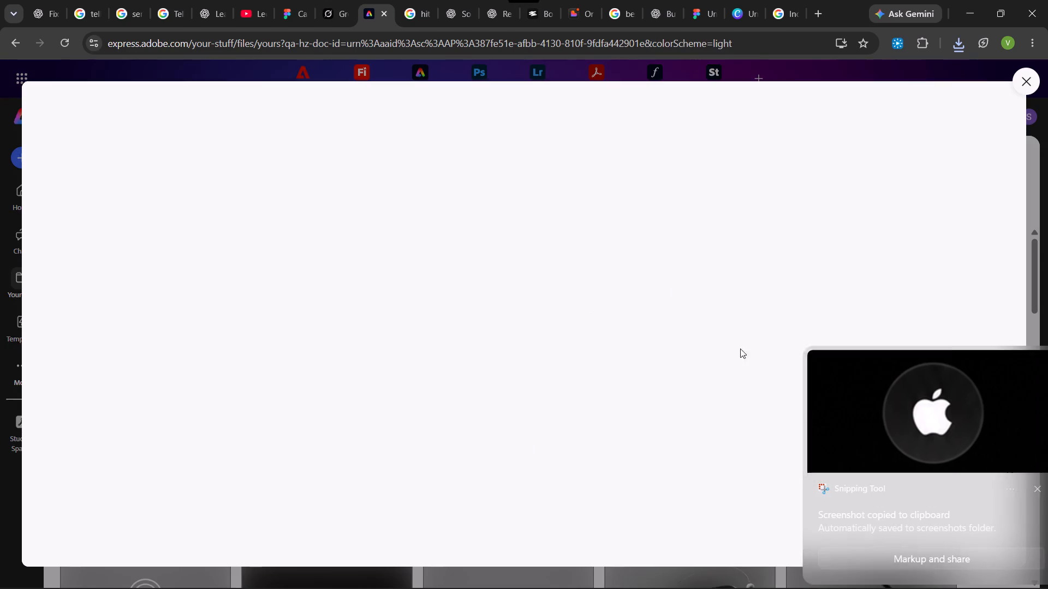
{"action": "left_click", "coordinate": [957, 45]}
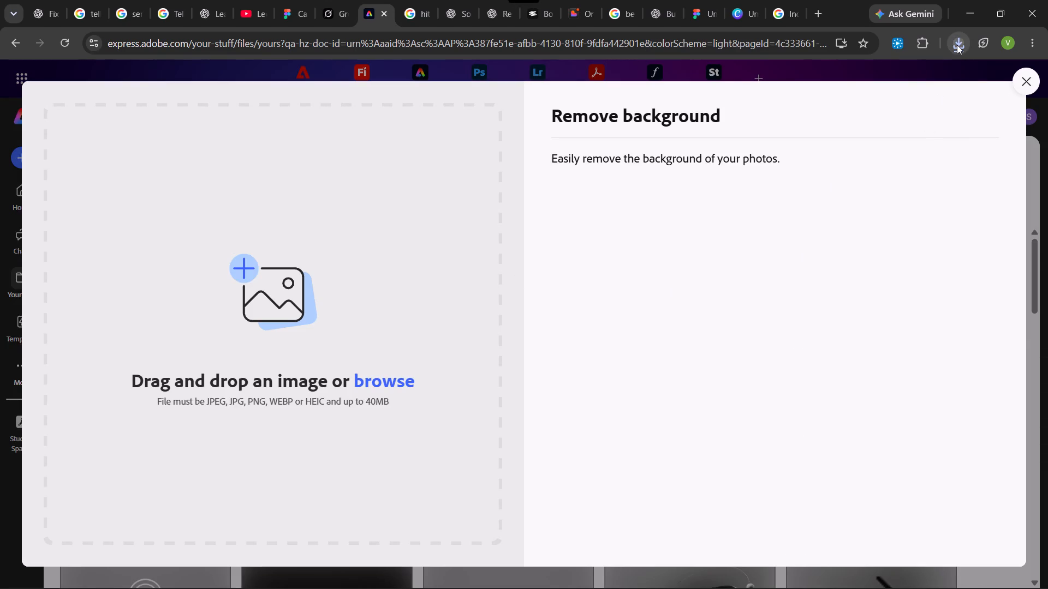
{"action": "left_click", "coordinate": [614, 231]}
{"action": "left_click", "coordinate": [295, 371]}
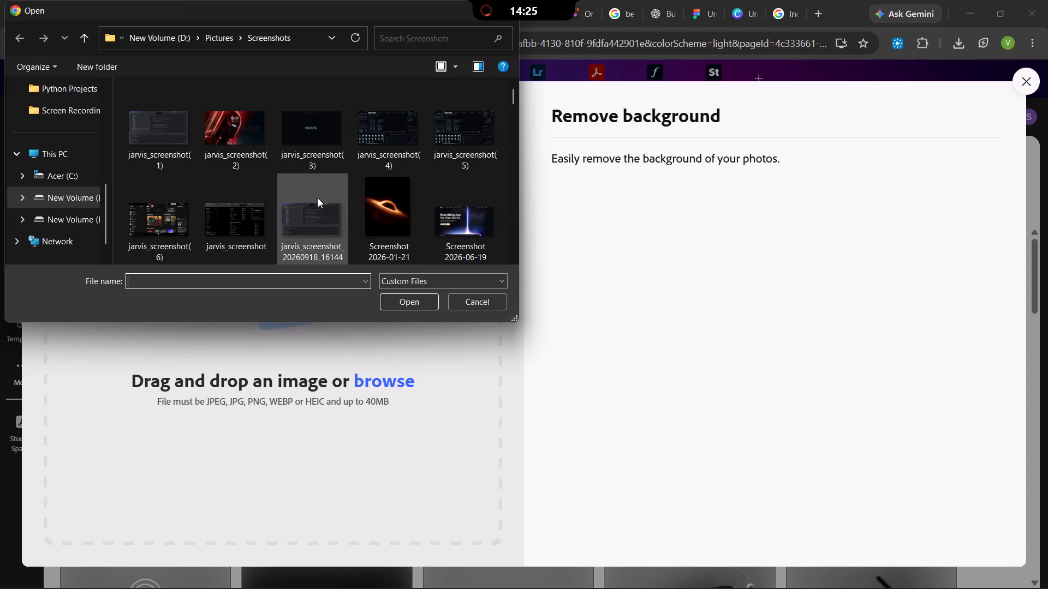
{"action": "scroll", "coordinate": [318, 198], "scroll_direction": "down", "scroll_amount": 4}
{"action": "scroll", "coordinate": [318, 198], "scroll_direction": "up", "scroll_amount": 1}
{"action": "scroll", "coordinate": [318, 198], "scroll_direction": "down", "scroll_amount": 7}
{"action": "left_click_drag", "start_coordinate": [512, 120], "coordinate": [515, 349]}
{"action": "left_click_drag", "start_coordinate": [512, 122], "coordinate": [523, 237]}
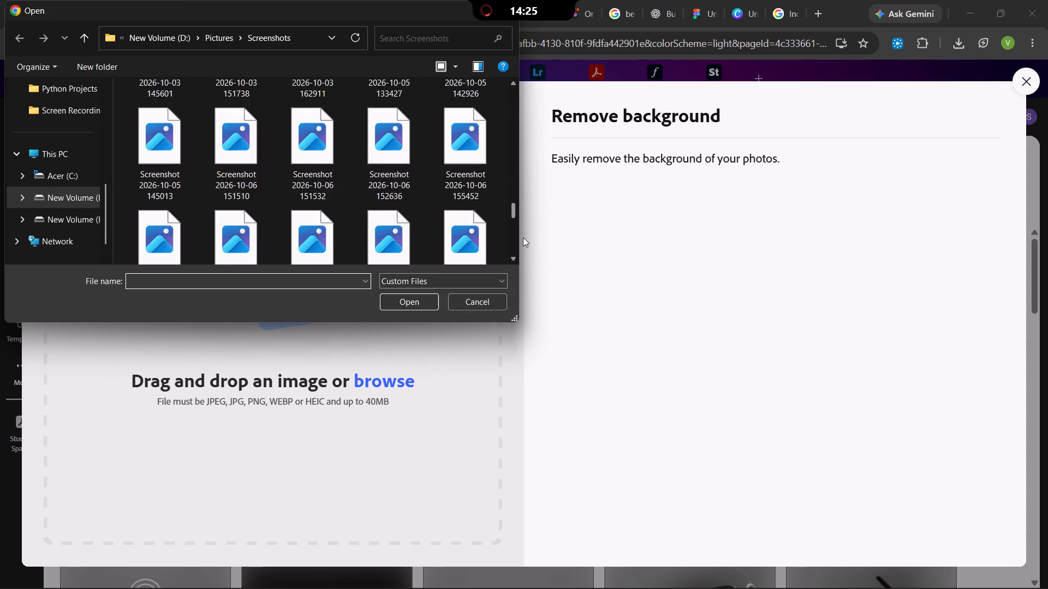
{"action": "left_click_drag", "start_coordinate": [523, 237], "coordinate": [525, 278]}
{"action": "left_click_drag", "start_coordinate": [466, 220], "coordinate": [404, 268]}
{"action": "left_click", "coordinate": [468, 209]}
{"action": "left_click", "coordinate": [420, 300]}
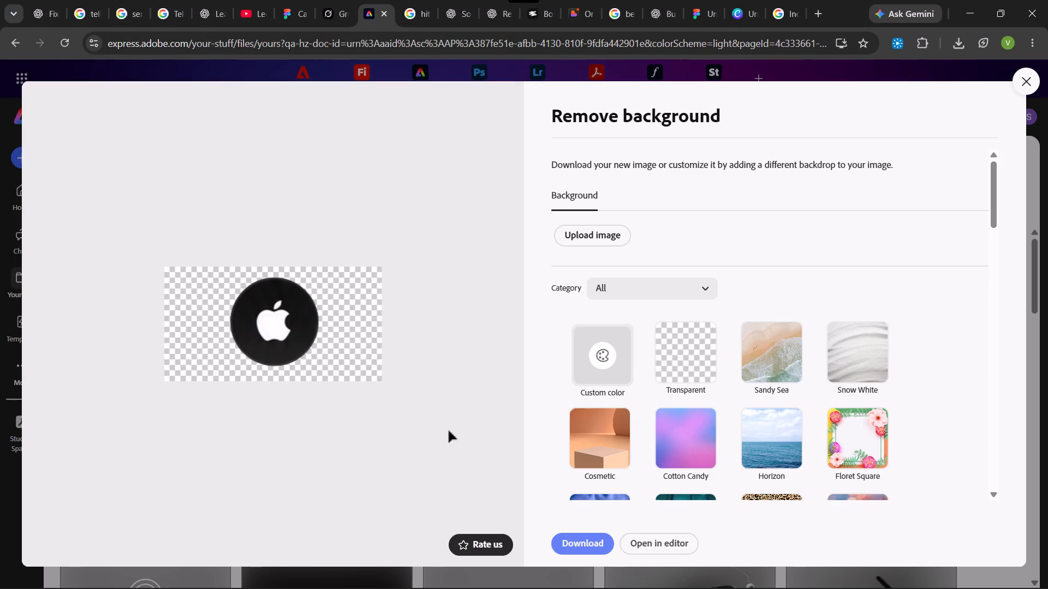
Download the background-free Apple icon and put the downloaded file on the desktop shelf.
{"action": "left_click", "coordinate": [590, 540]}
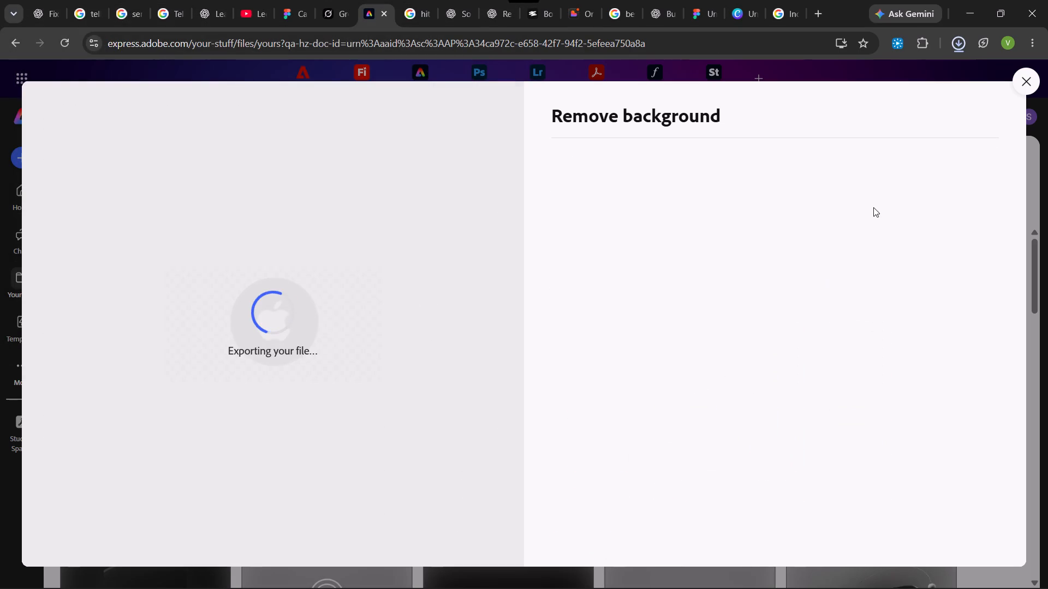
{"action": "left_click_drag", "start_coordinate": [890, 92], "coordinate": [889, 87]}
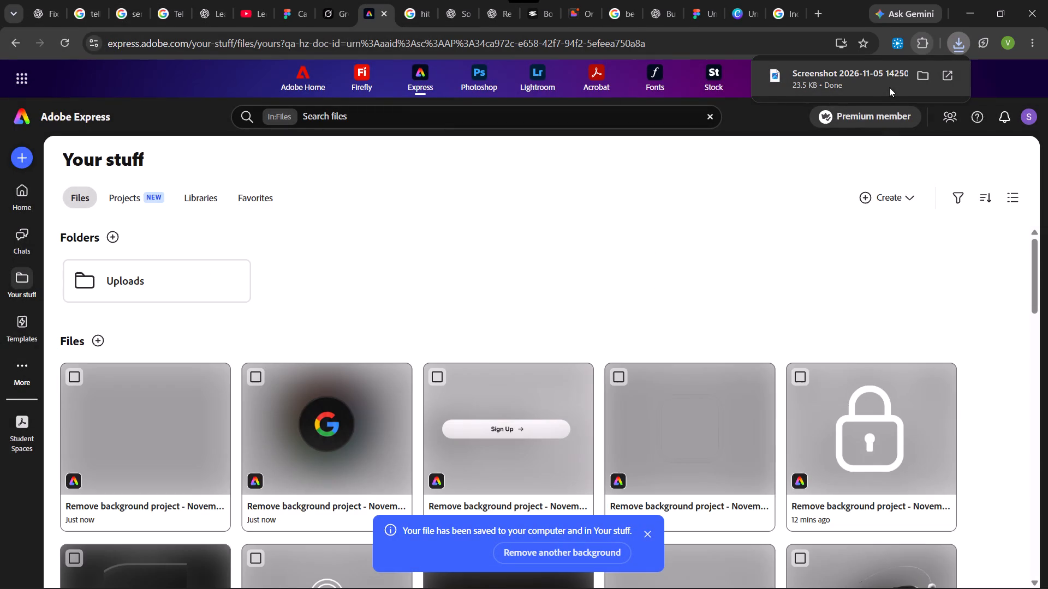
{"action": "left_click_drag", "start_coordinate": [889, 87], "coordinate": [587, 9]}
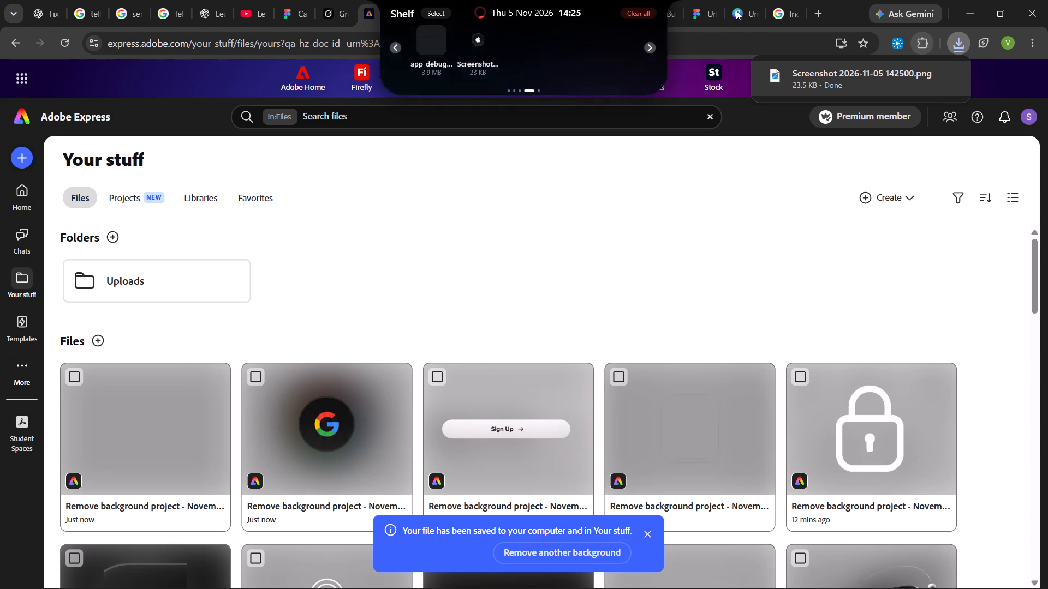
Switch to the Figma design and place the Apple icon file from the shelf onto the Create Account frame.
{"action": "left_click", "coordinate": [733, 11]}
{"action": "left_click", "coordinate": [736, 11]}
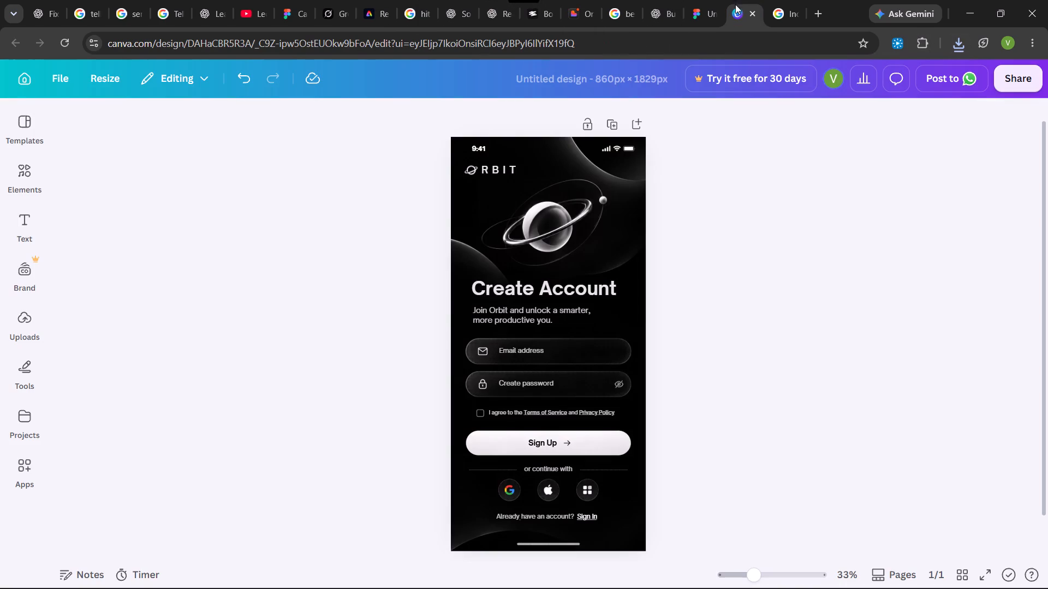
{"action": "left_click", "coordinate": [698, 13]}
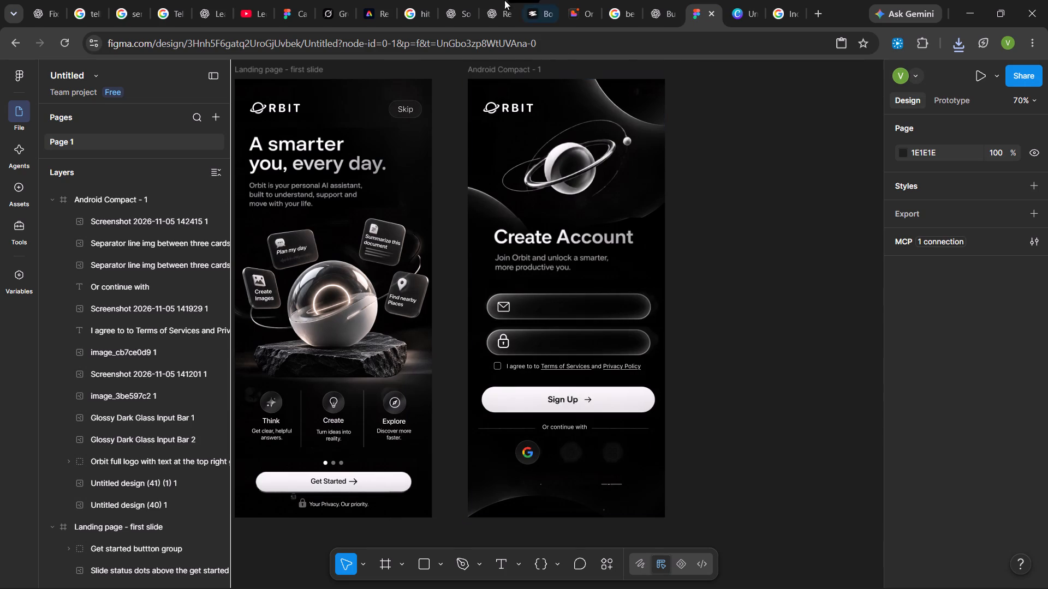
{"action": "left_click_drag", "start_coordinate": [483, 51], "coordinate": [557, 383]}
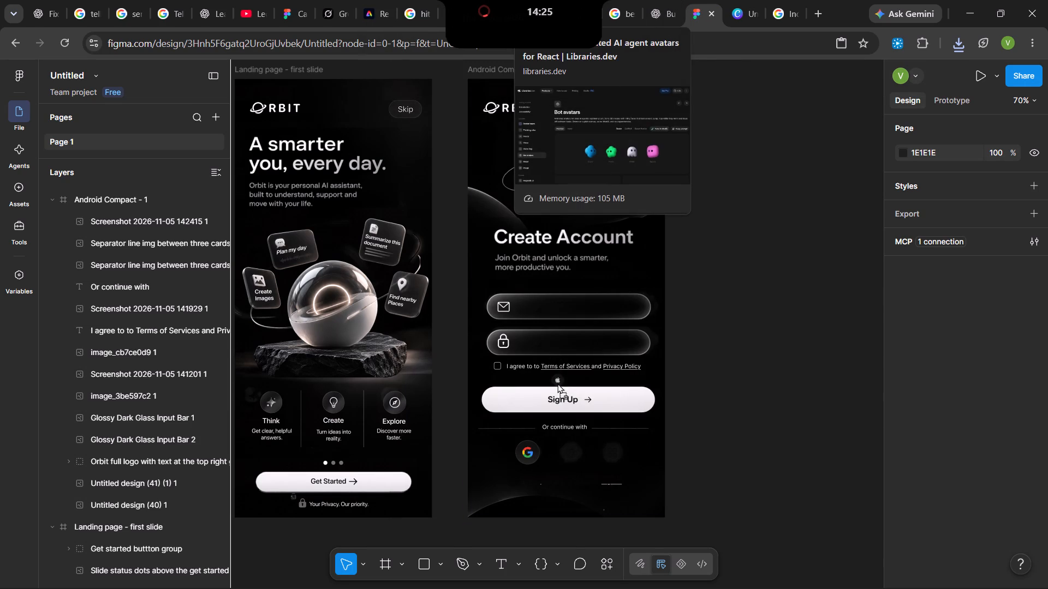
{"action": "left_click_drag", "start_coordinate": [557, 383], "coordinate": [557, 432]}
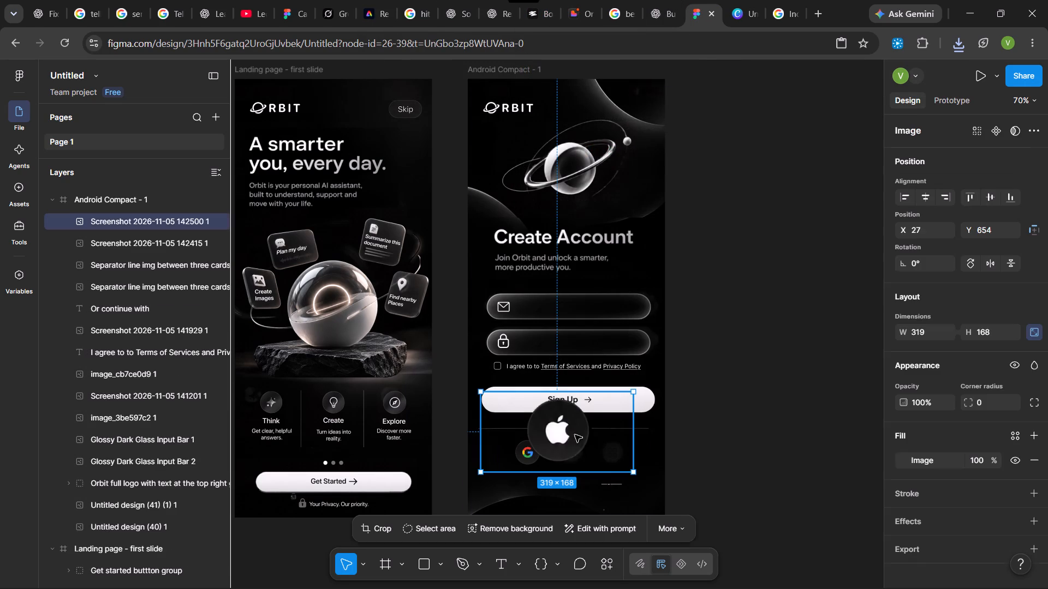
Scale the Apple icon image down to about 135 × 71 and position it beside the Google icon at about X 138, Y 749.
{"action": "left_click_drag", "start_coordinate": [479, 393], "coordinate": [508, 438]}
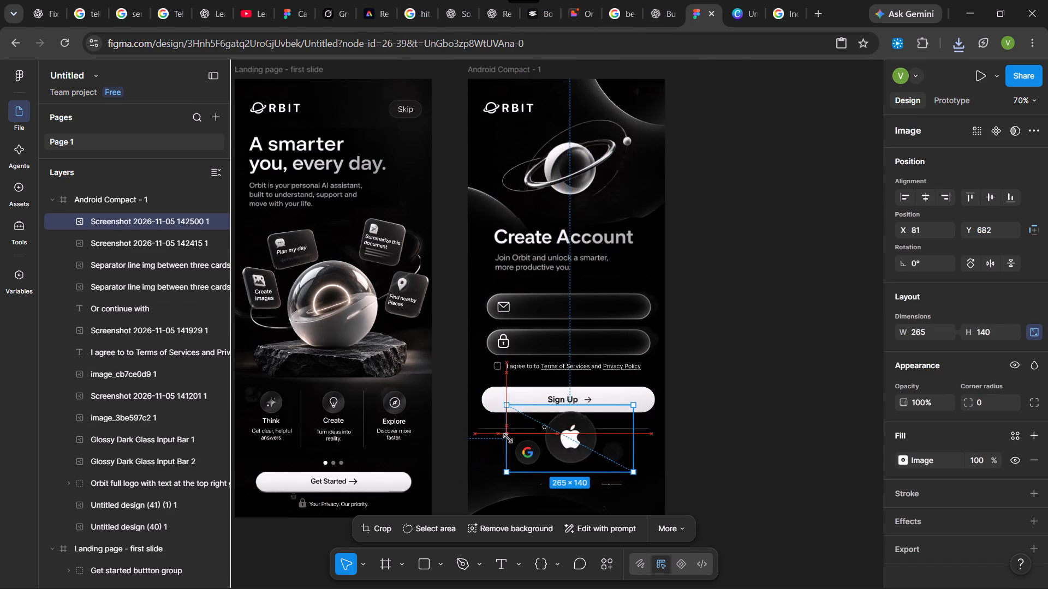
{"action": "left_click_drag", "start_coordinate": [508, 438], "coordinate": [583, 448]}
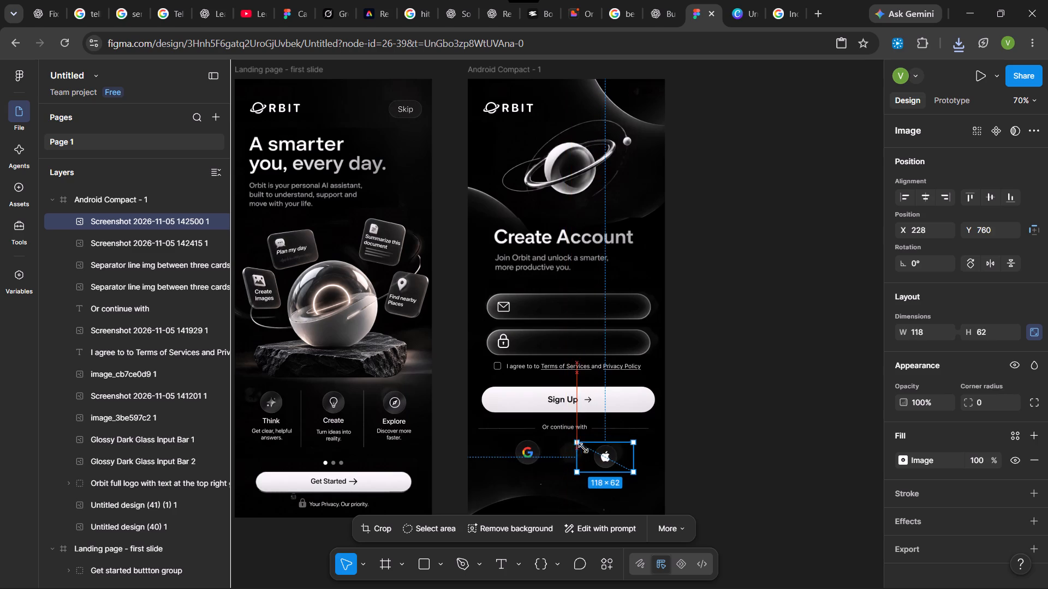
{"action": "left_click_drag", "start_coordinate": [583, 448], "coordinate": [565, 442]}
{"action": "left_click_drag", "start_coordinate": [600, 455], "coordinate": [574, 458]}
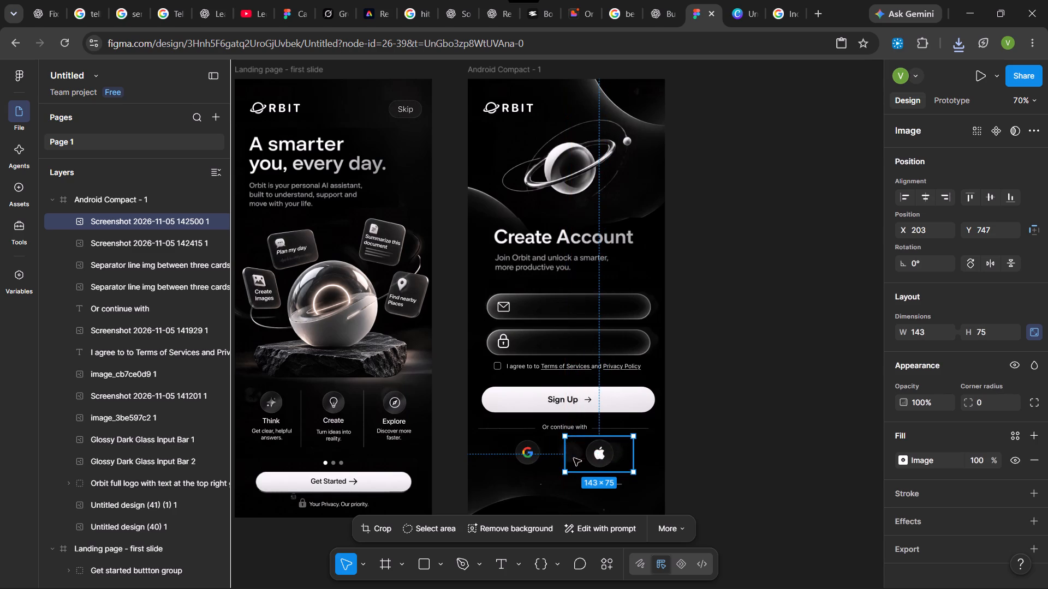
{"action": "left_click_drag", "start_coordinate": [574, 458], "coordinate": [567, 456]}
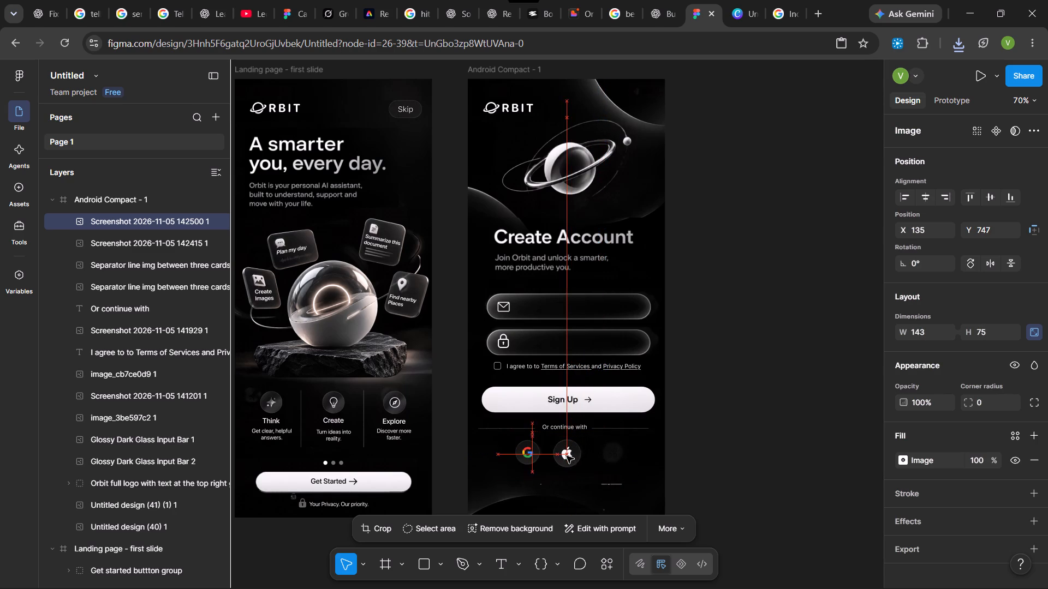
{"action": "left_click_drag", "start_coordinate": [567, 456], "coordinate": [569, 456]}
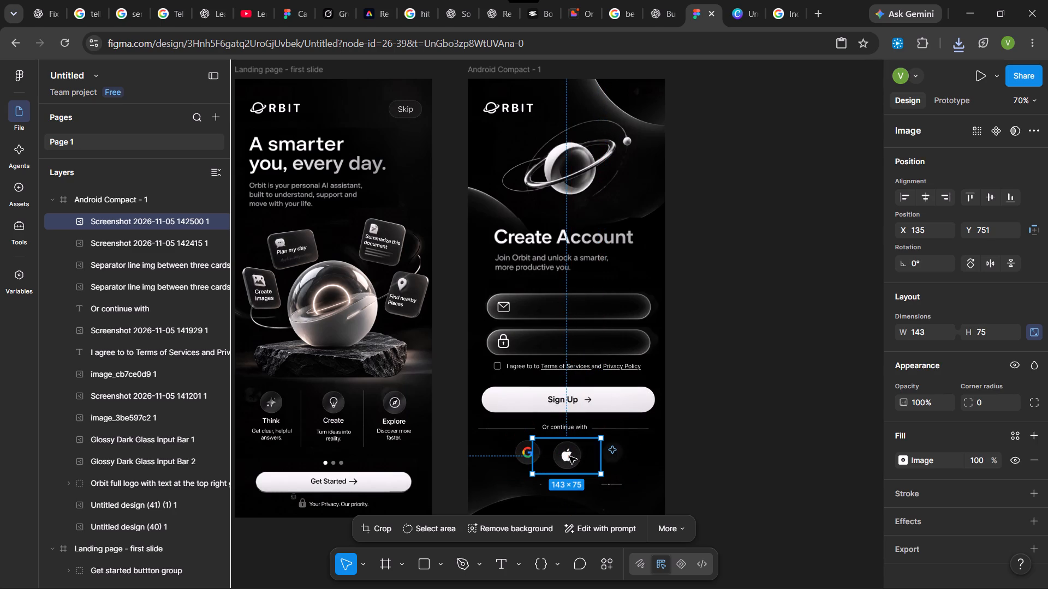
{"action": "left_click", "coordinate": [601, 439]}
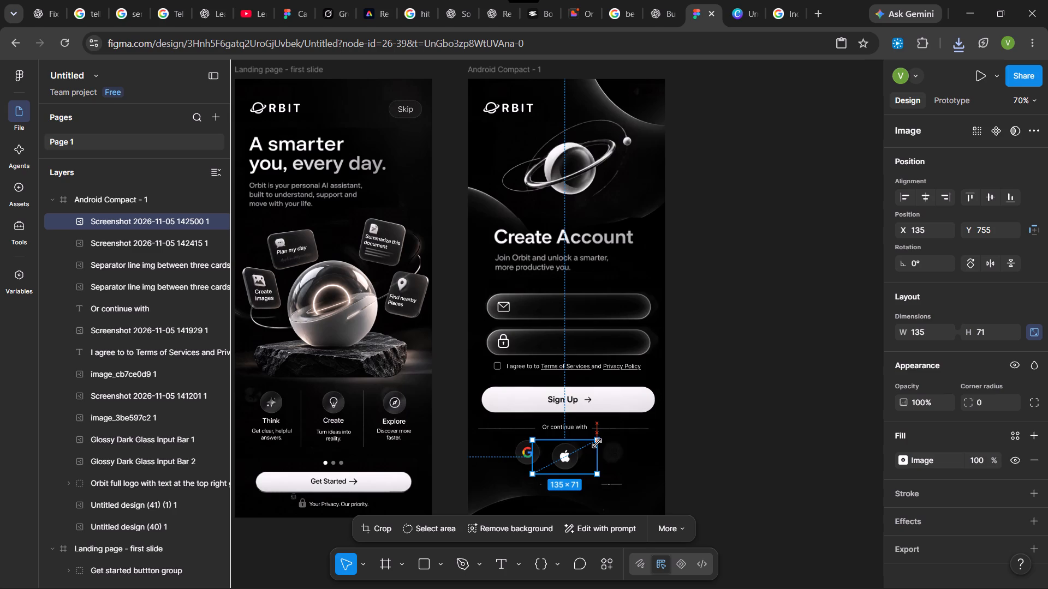
{"action": "left_click", "coordinate": [564, 461]}
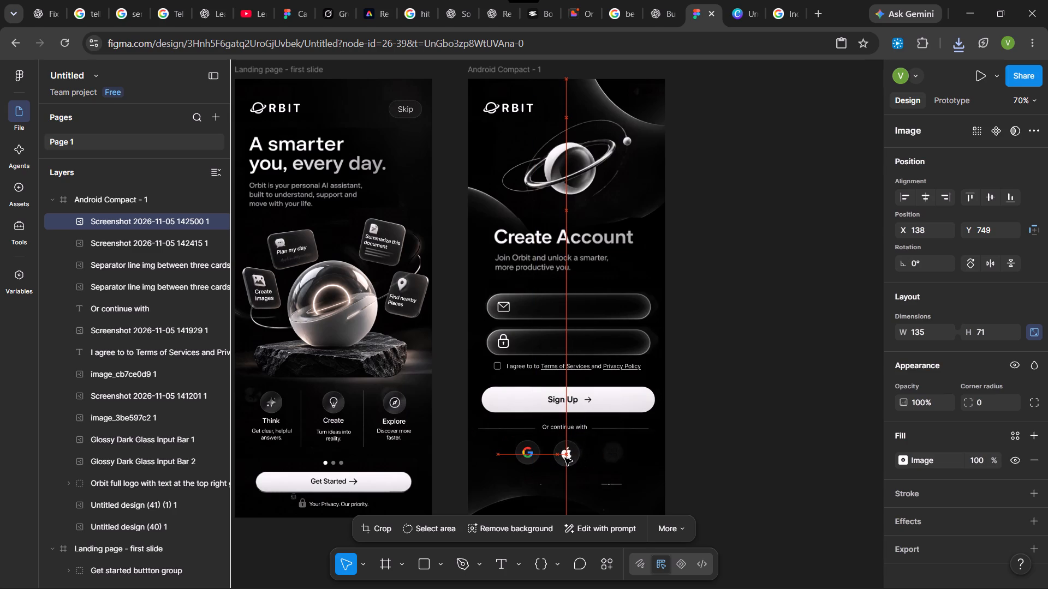
{"action": "left_click", "coordinate": [692, 453]}
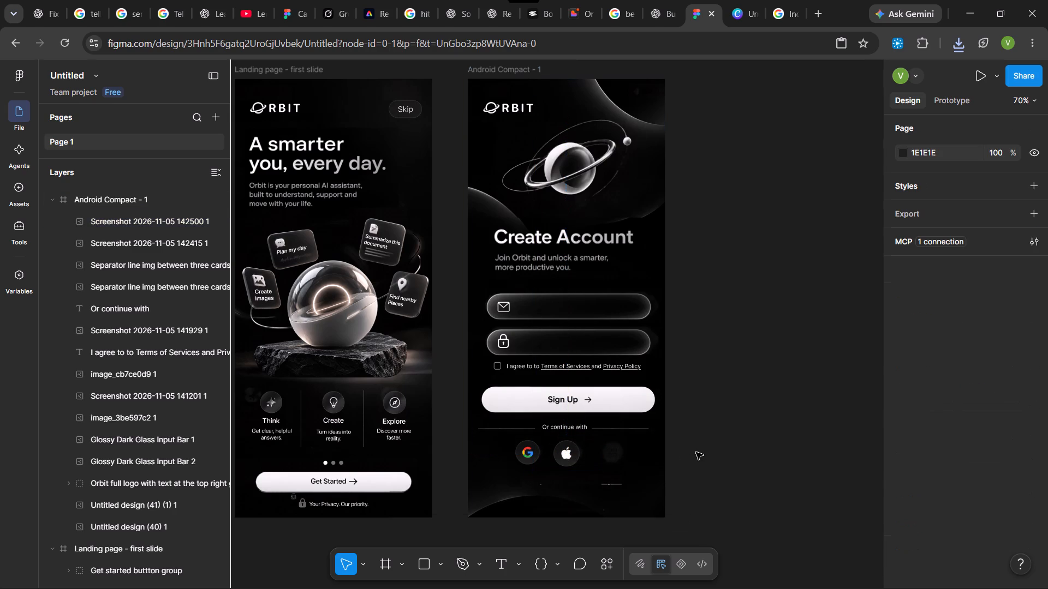
Fine-tune the Apple icon's horizontal position beside the Google icon to X 139, keeping it at Y 749.
{"action": "left_click", "coordinate": [568, 460]}
{"action": "key", "text": "Right"}
{"action": "key", "text": "Right"}
{"action": "key", "text": "Right"}
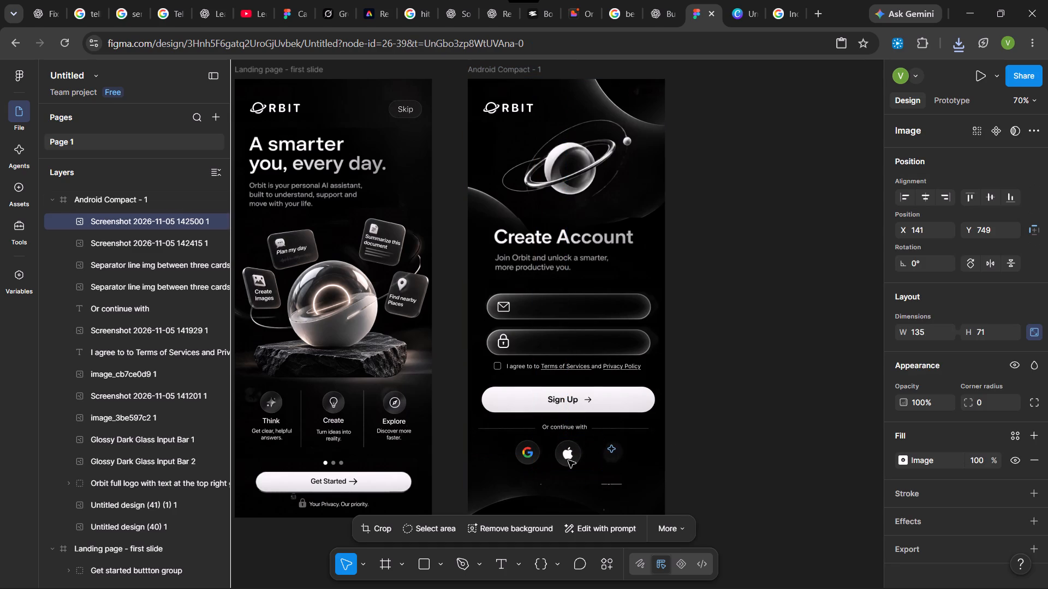
{"action": "key", "text": "Right"}
{"action": "key", "text": "Right"}
{"action": "key", "text": "Left"}
{"action": "key", "text": "Left"}
{"action": "key", "text": "Left"}
{"action": "left_click", "coordinate": [698, 446]}
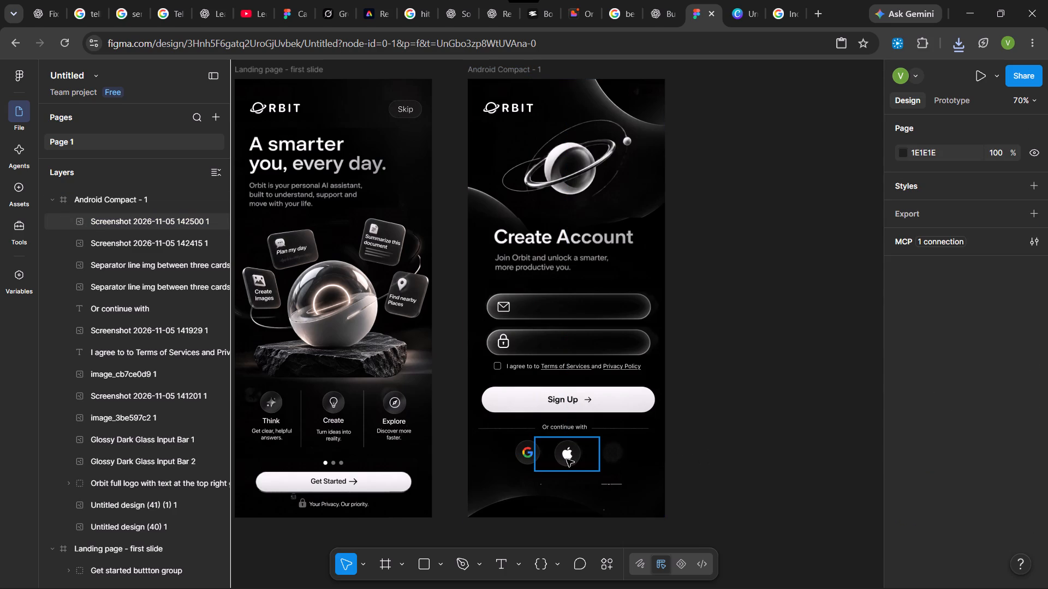
{"action": "left_click", "coordinate": [566, 456]}
{"action": "left_click", "coordinate": [567, 457]}
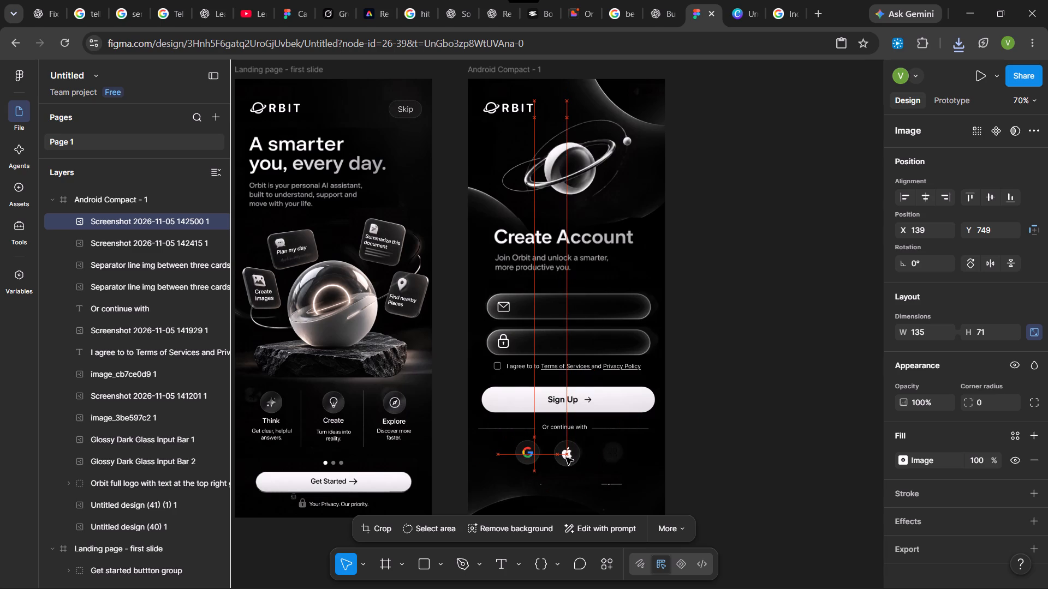
{"action": "left_click", "coordinate": [693, 461]}
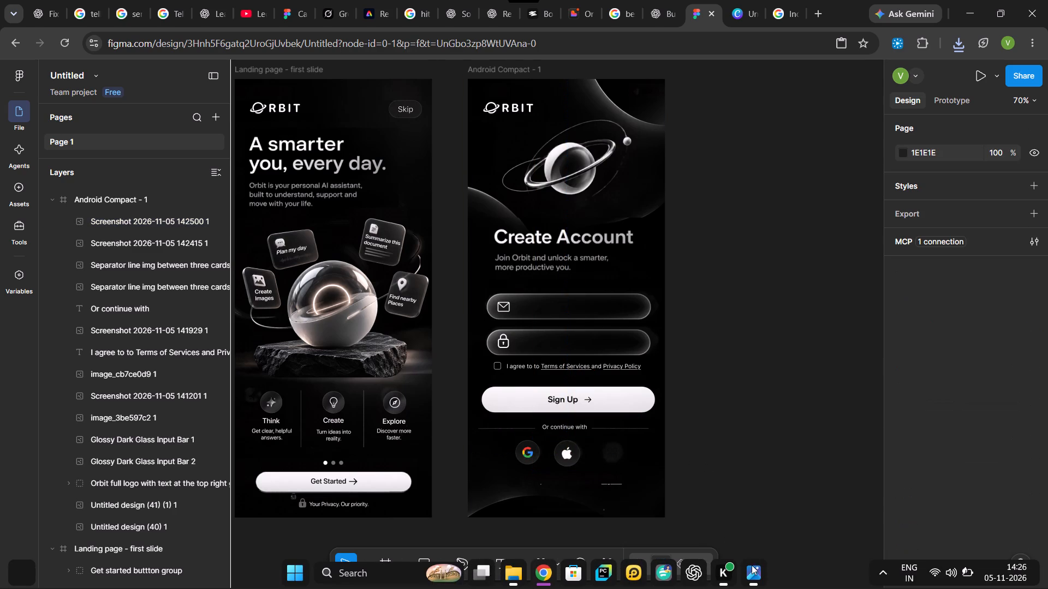
Switch to the reference image in Photos and capture a screenshot of the circled four-square grid icon.
{"action": "left_click", "coordinate": [756, 563]}
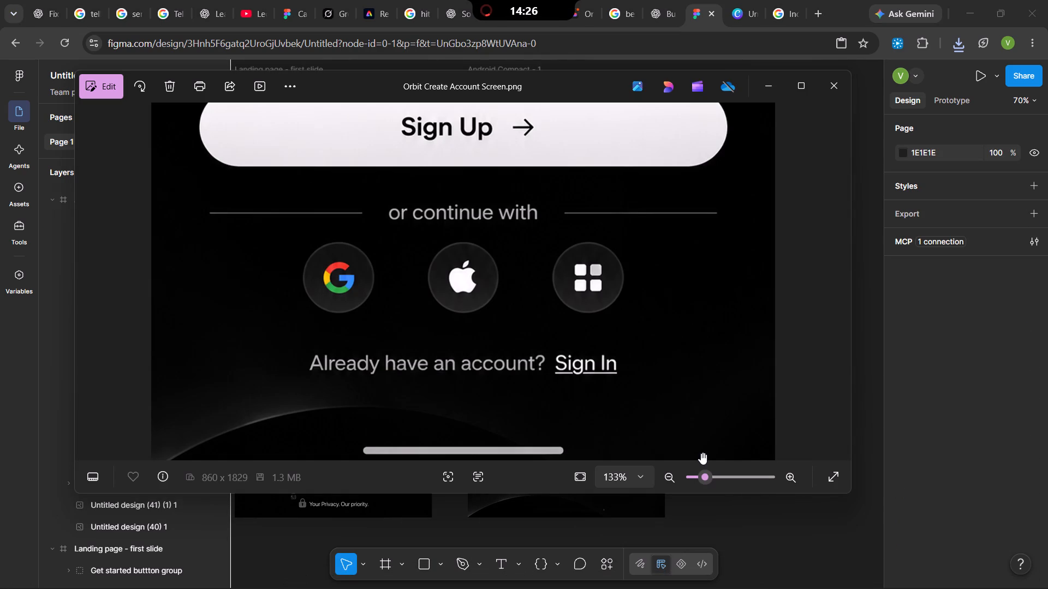
{"action": "key", "text": "shift+super+s"}
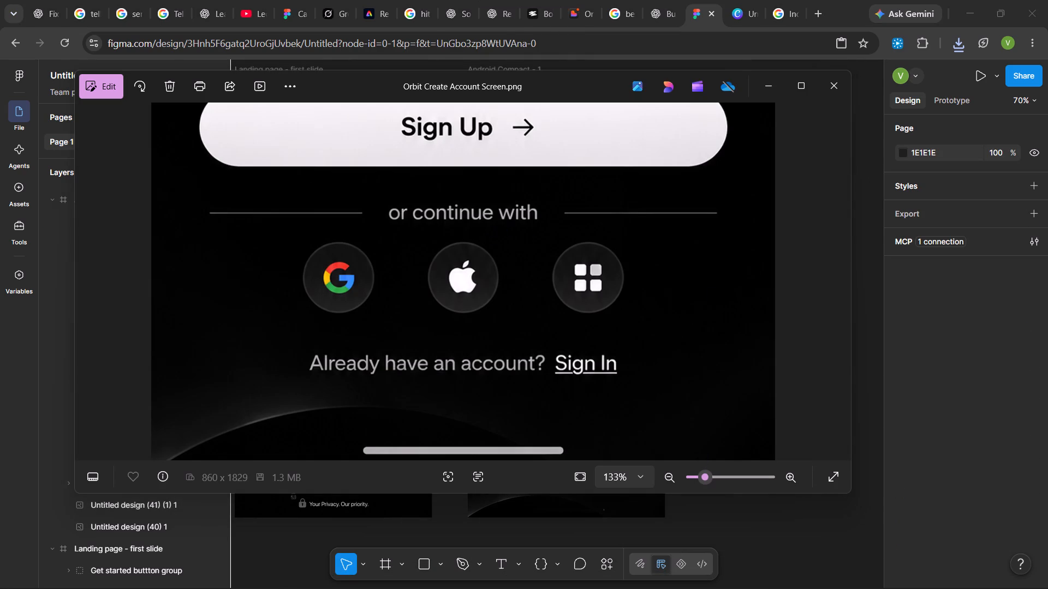
{"action": "left_click_drag", "start_coordinate": [495, 231], "coordinate": [713, 333]}
{"action": "left_click", "coordinate": [779, 96]}
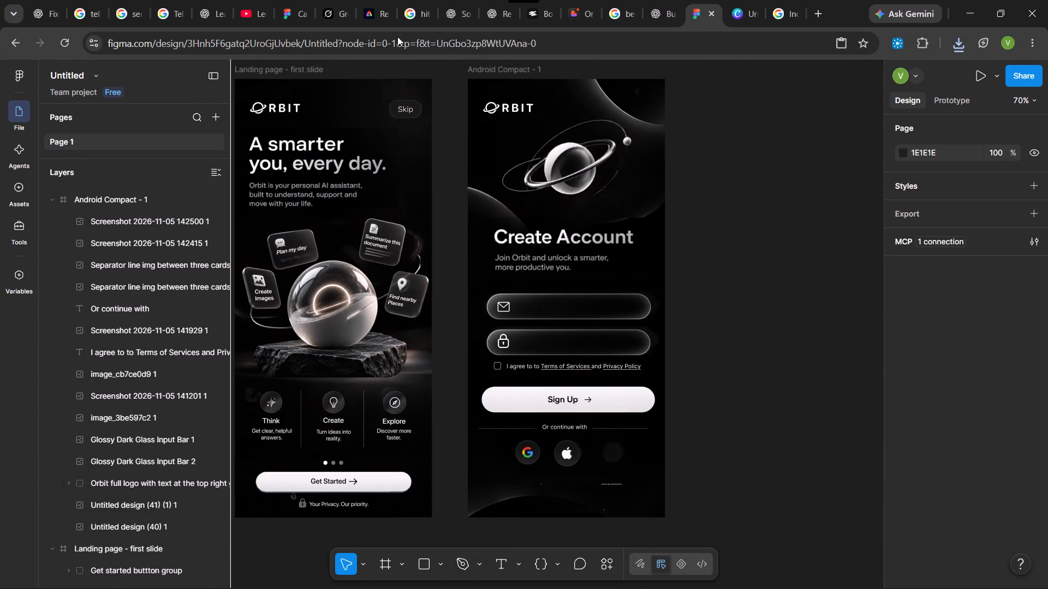
{"action": "left_click", "coordinate": [372, 14]}
{"action": "left_click", "coordinate": [573, 545]}
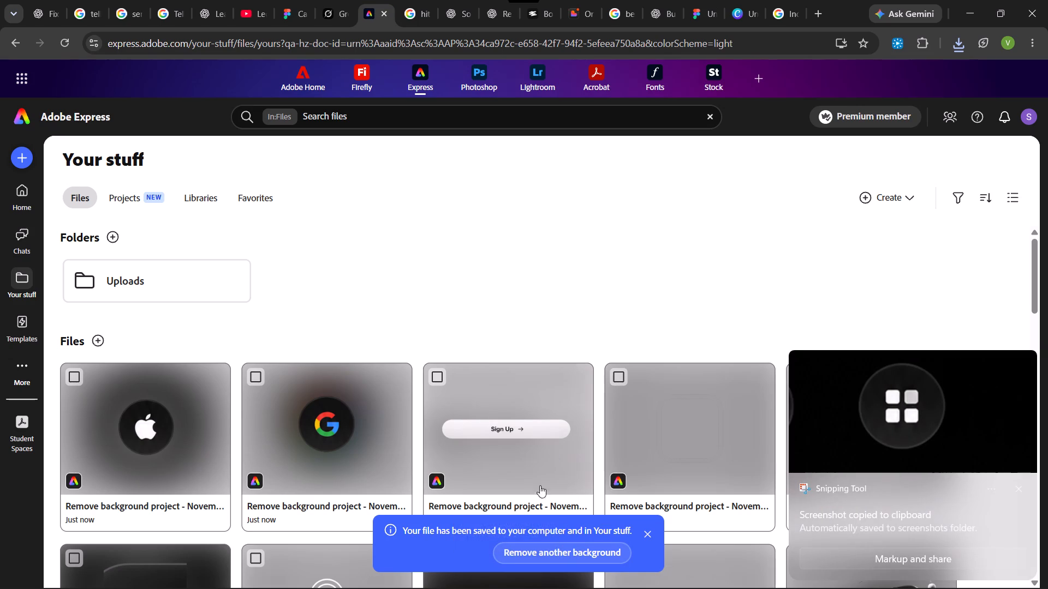
{"action": "left_click", "coordinate": [344, 293]}
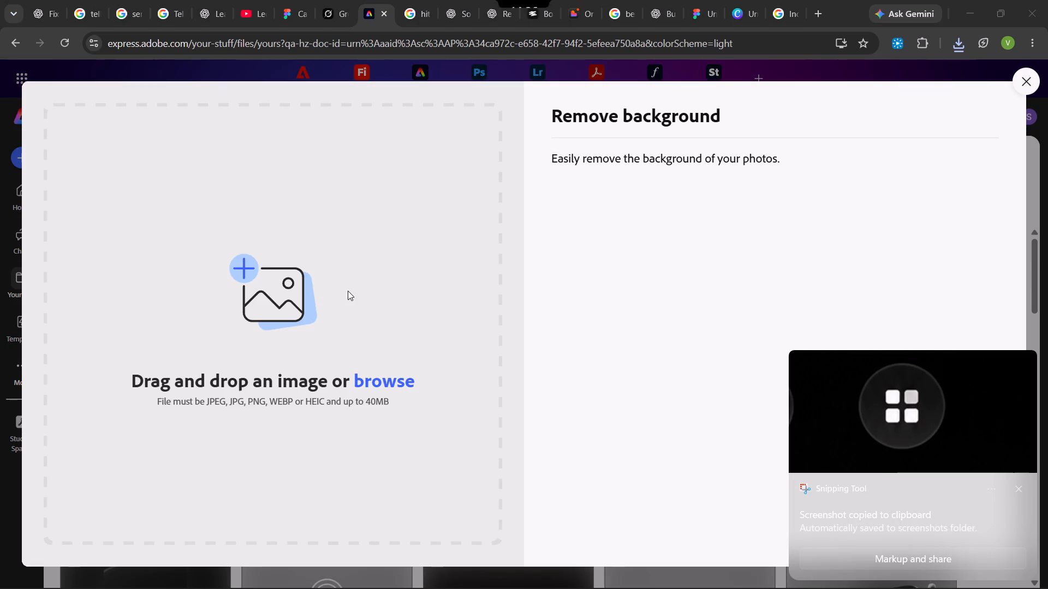
{"action": "scroll", "coordinate": [383, 213], "scroll_direction": "down", "scroll_amount": 6}
{"action": "left_click_drag", "start_coordinate": [513, 106], "coordinate": [503, 261]}
{"action": "double_click", "coordinate": [511, 247]}
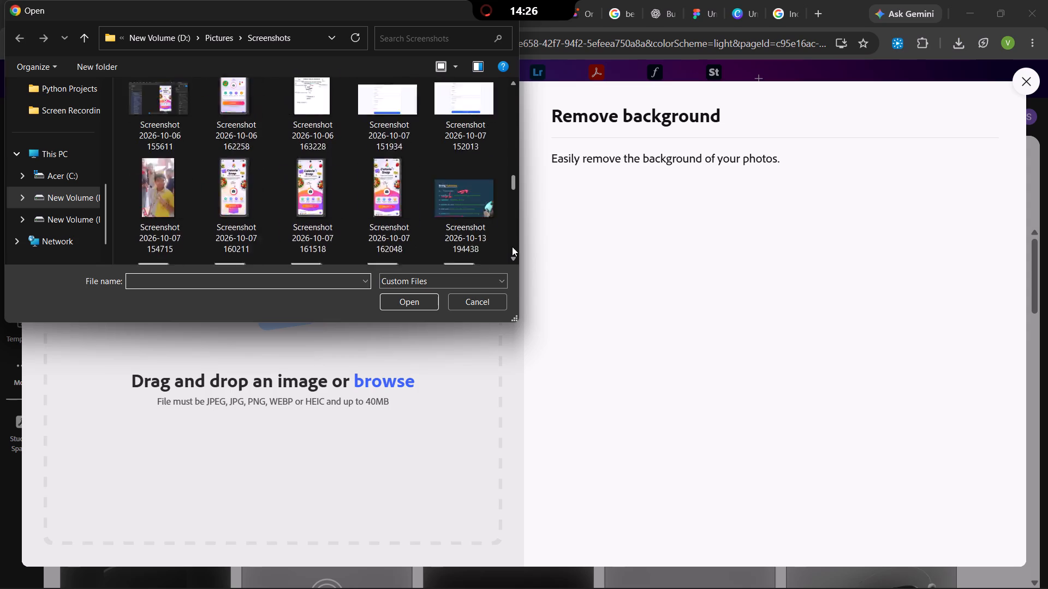
{"action": "left_click", "coordinate": [162, 237]}
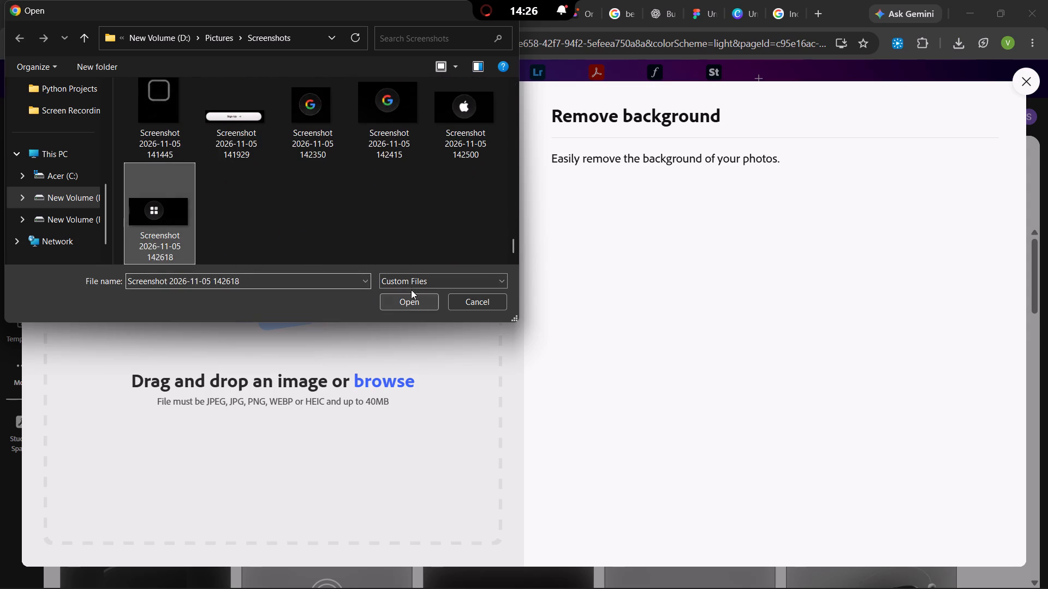
{"action": "left_click", "coordinate": [410, 299]}
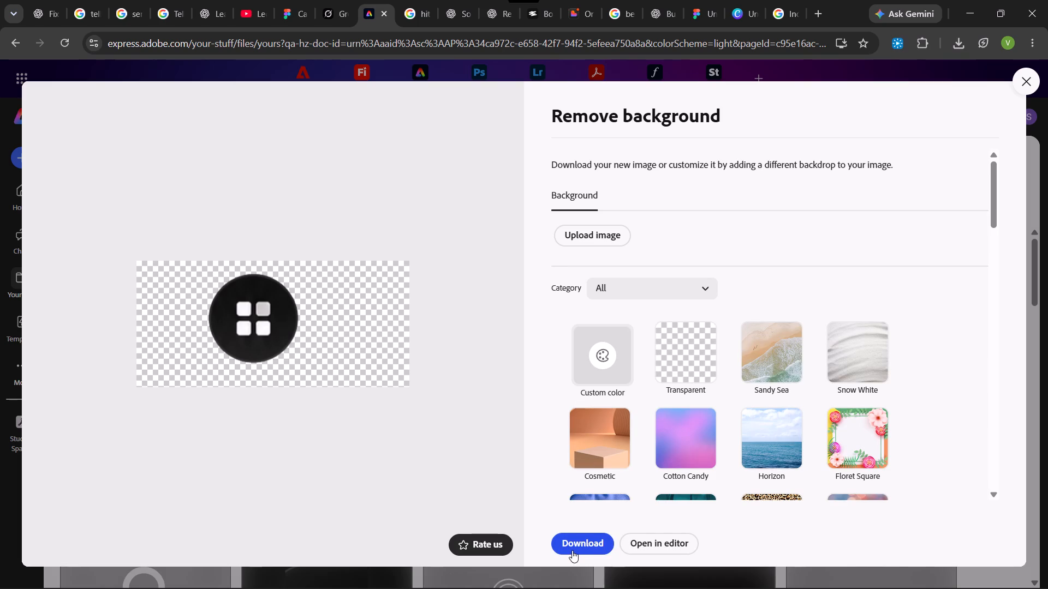
{"action": "left_click", "coordinate": [572, 546]}
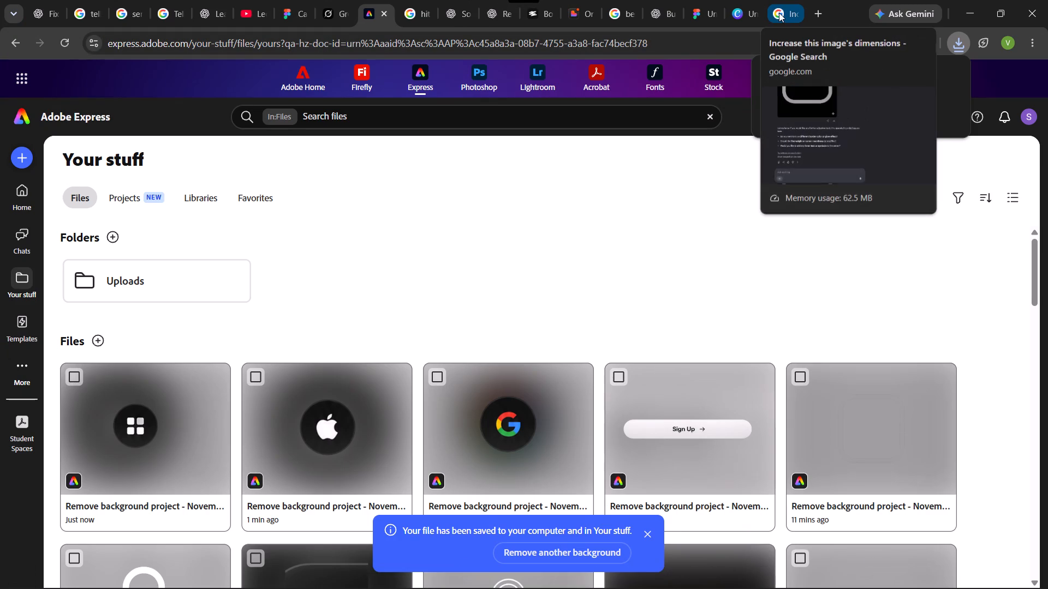
Switch to the Figma design and place the downloaded grid icon file onto the Create Account frame.
{"action": "left_click", "coordinate": [779, 13]}
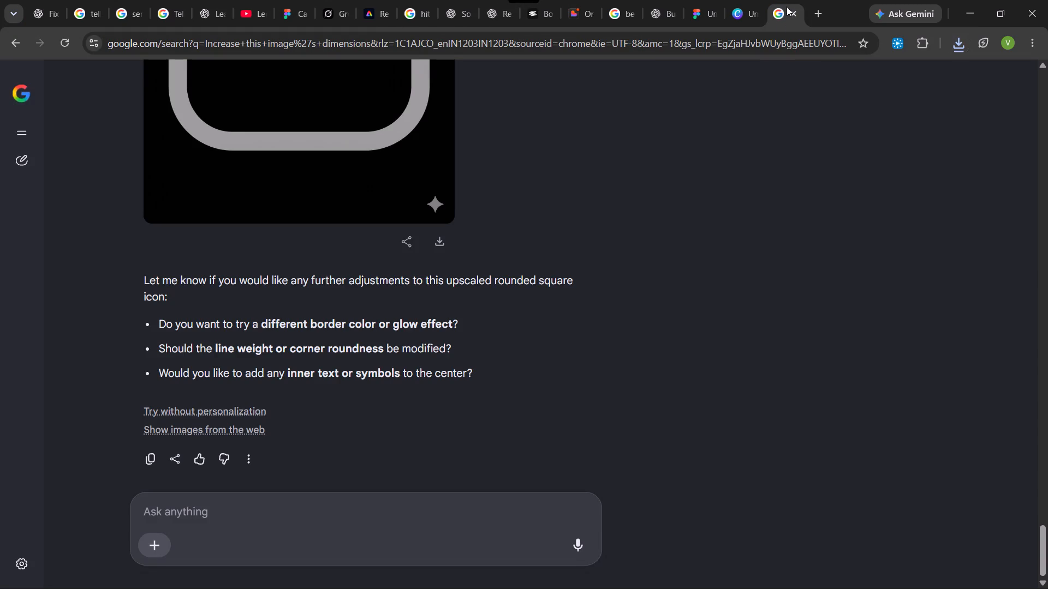
{"action": "left_click", "coordinate": [734, 1]}
{"action": "left_click", "coordinate": [700, 0]}
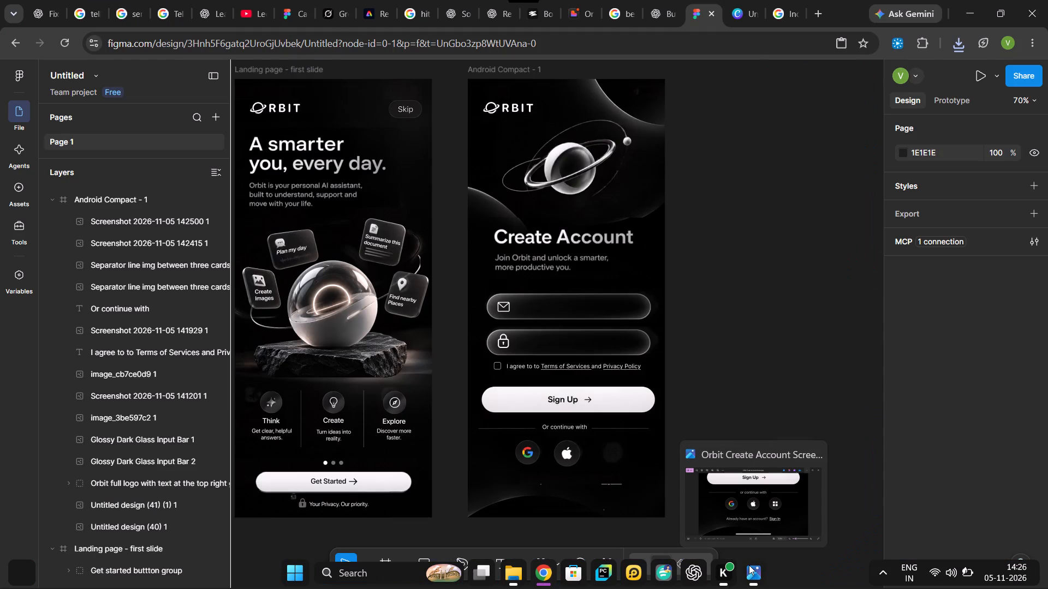
{"action": "left_click", "coordinate": [949, 49]}
{"action": "left_click_drag", "start_coordinate": [842, 99], "coordinate": [637, 378]}
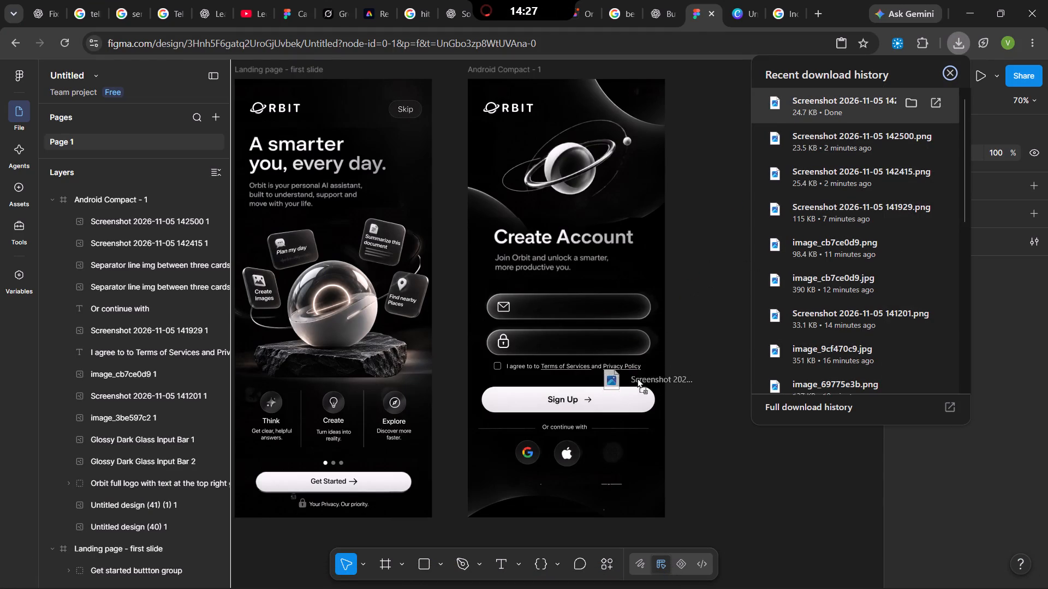
{"action": "left_click_drag", "start_coordinate": [637, 378], "coordinate": [632, 422]}
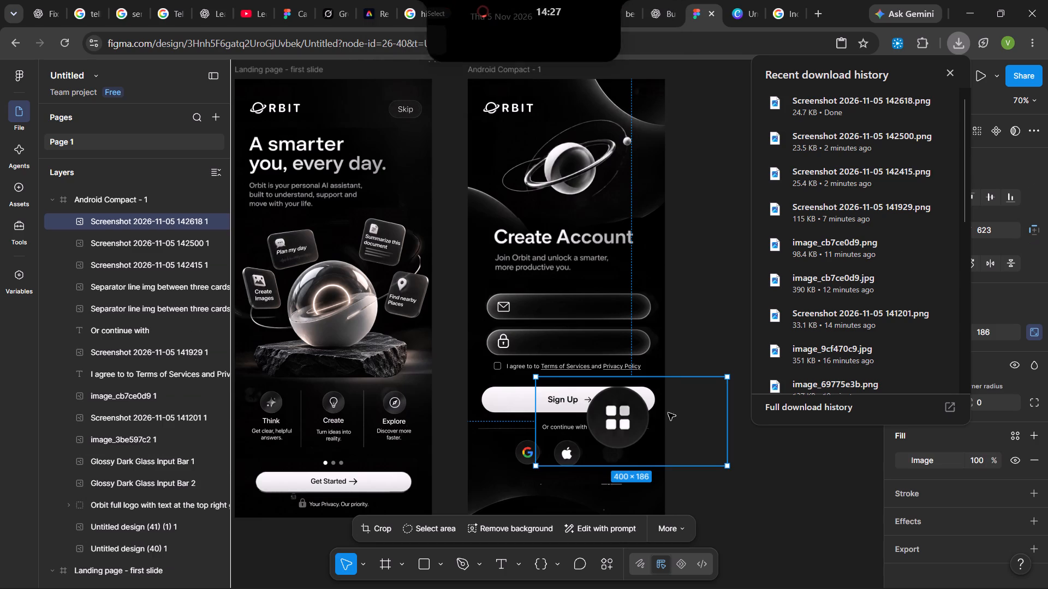
Scale the grid icon image down to about 176 × 82 and position it beside the Apple icon at about X 228, Y 749.
{"action": "left_click_drag", "start_coordinate": [538, 375], "coordinate": [605, 443]}
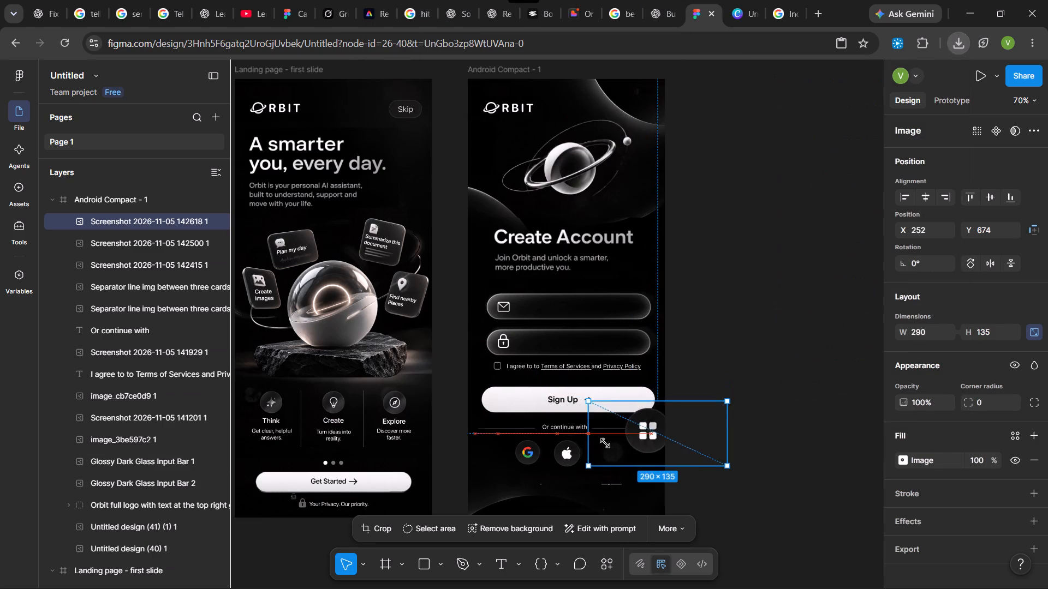
{"action": "left_click_drag", "start_coordinate": [605, 443], "coordinate": [625, 454]}
{"action": "left_click_drag", "start_coordinate": [688, 446], "coordinate": [623, 459]}
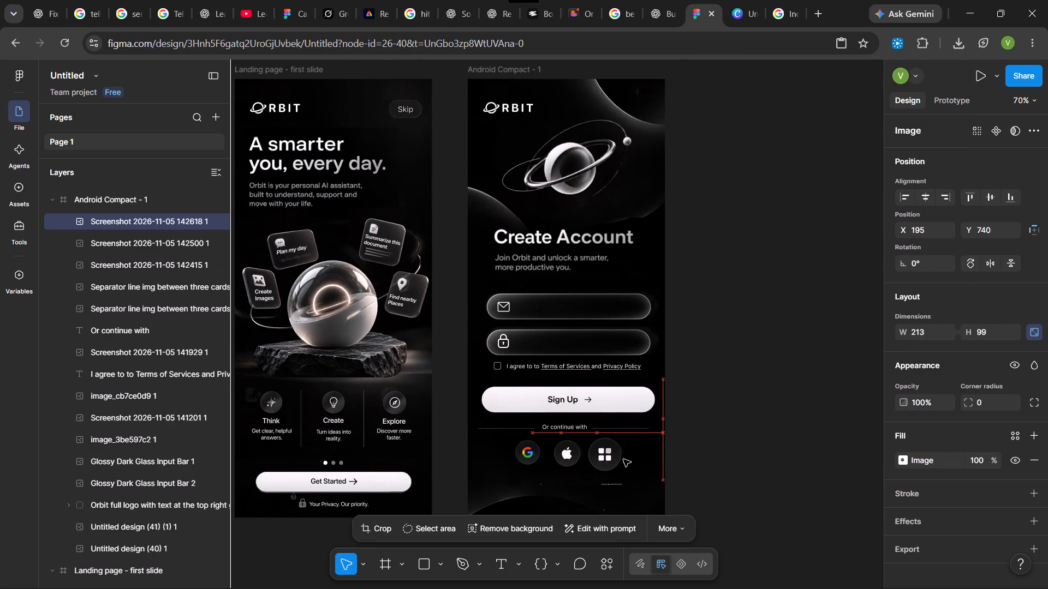
{"action": "left_click_drag", "start_coordinate": [623, 459], "coordinate": [623, 459]}
{"action": "left_click_drag", "start_coordinate": [563, 436], "coordinate": [571, 441]}
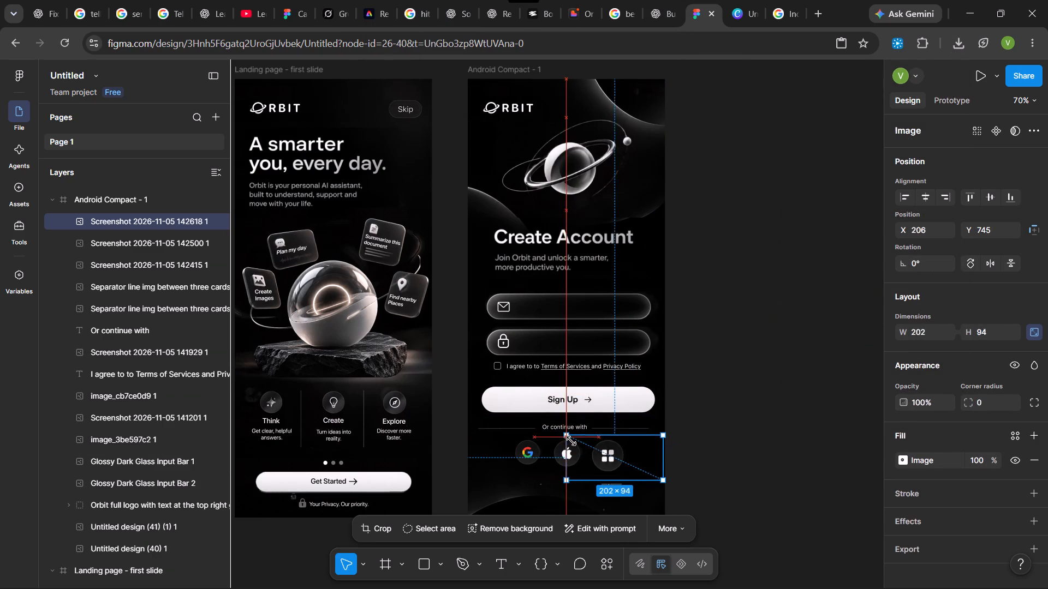
{"action": "left_click_drag", "start_coordinate": [571, 441], "coordinate": [574, 440]}
{"action": "left_click", "coordinate": [621, 465]}
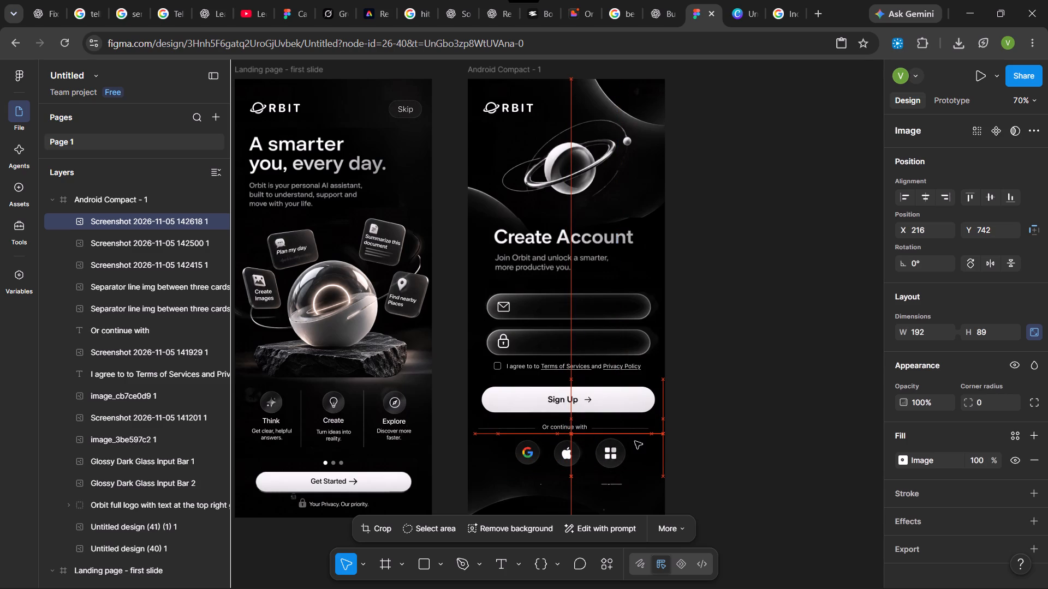
{"action": "left_click_drag", "start_coordinate": [666, 436], "coordinate": [657, 441]}
{"action": "left_click", "coordinate": [708, 450]}
{"action": "left_click", "coordinate": [612, 456]}
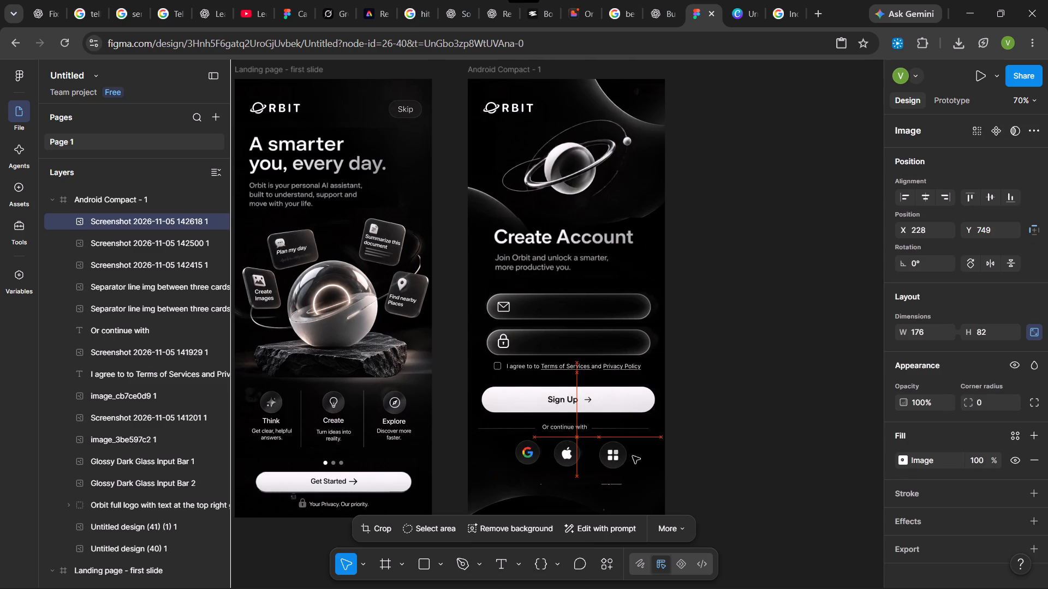
{"action": "left_click", "coordinate": [712, 455]}
Nudge the Apple icon horizontally to X 144 to even the spacing between the three sign-in icons.
{"action": "left_click", "coordinate": [562, 456]}
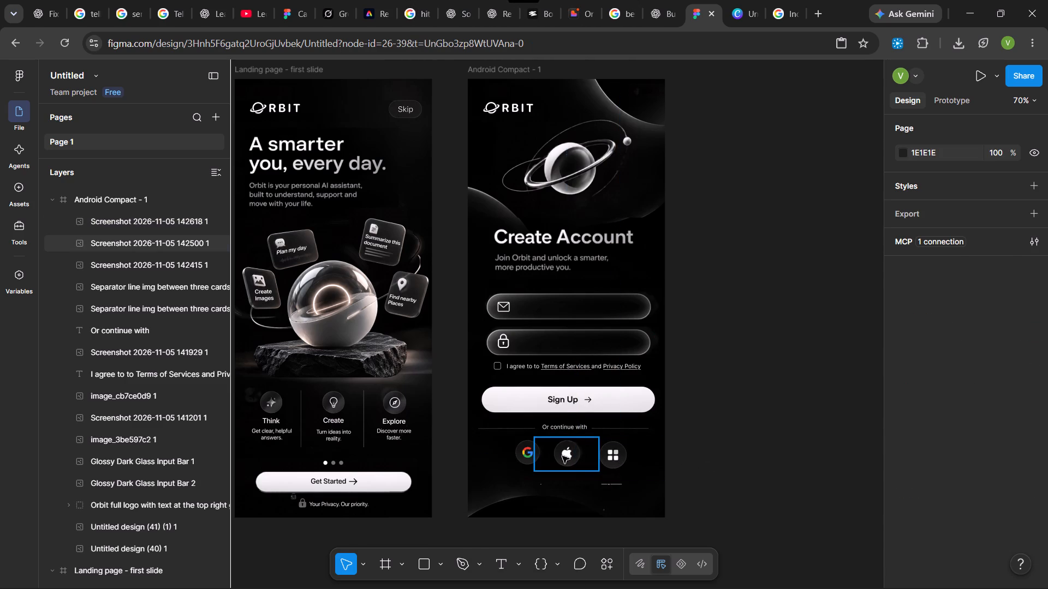
{"action": "key", "text": "Right"}
{"action": "key", "text": "Right"}
{"action": "key", "text": "Right"}
{"action": "key", "text": "Right"}
{"action": "key", "text": "Right"}
{"action": "key", "text": "Right"}
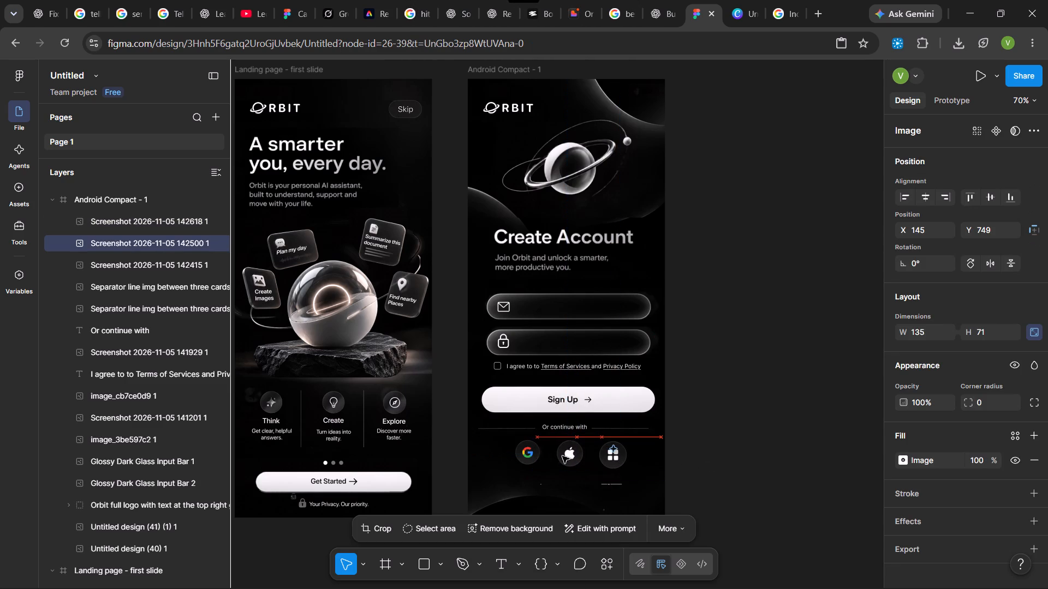
{"action": "key", "text": "Right"}
{"action": "key", "text": "Left"}
{"action": "key", "text": "Left"}
Nudge the grid icon to X 226, Y 747 to line it up with the other sign-in icons.
{"action": "left_click", "coordinate": [615, 465]}
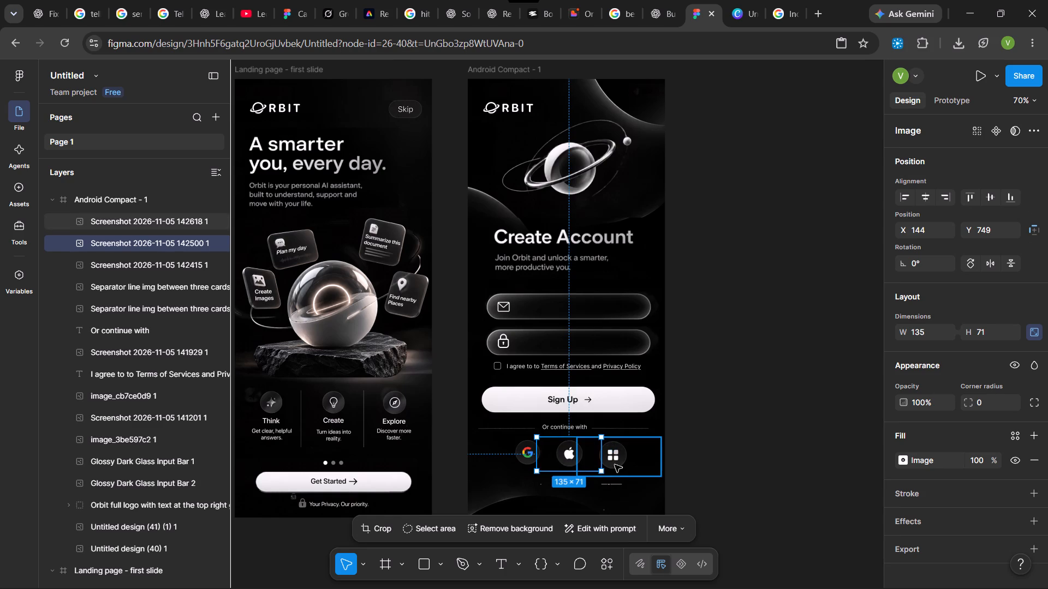
{"action": "key", "text": "Up"}
{"action": "key", "text": "Up"}
{"action": "key", "text": "Up"}
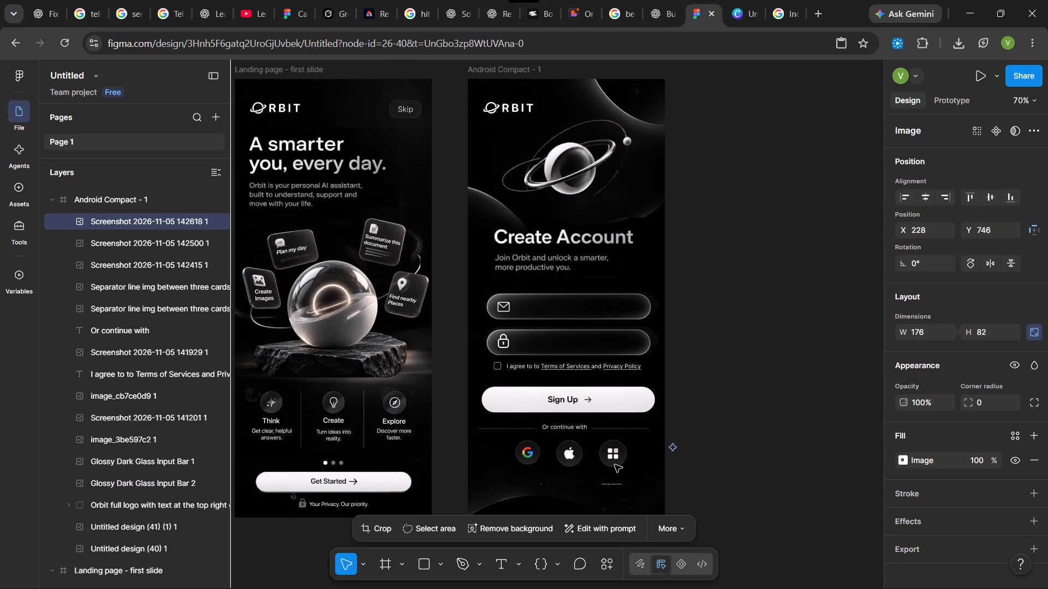
{"action": "key", "text": "Down"}
{"action": "key", "text": "Left"}
{"action": "key", "text": "Left"}
{"action": "key", "text": "Down"}
{"action": "key", "text": "Up"}
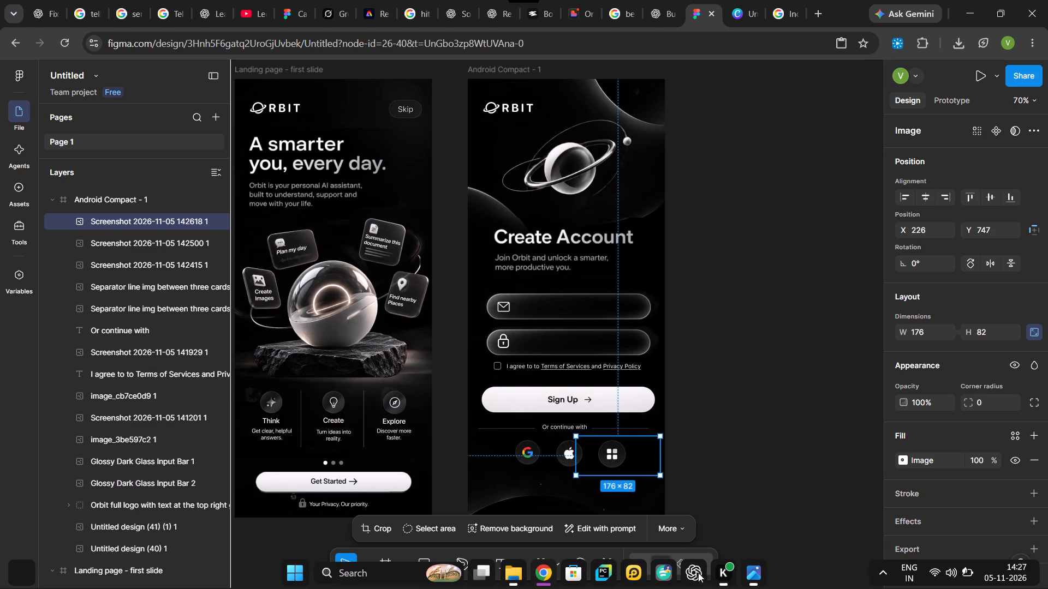
Check the reference image and add a text box of about 193 × 42 below the sign-in icons reading "Already have an account?".
{"action": "left_click", "coordinate": [762, 567]}
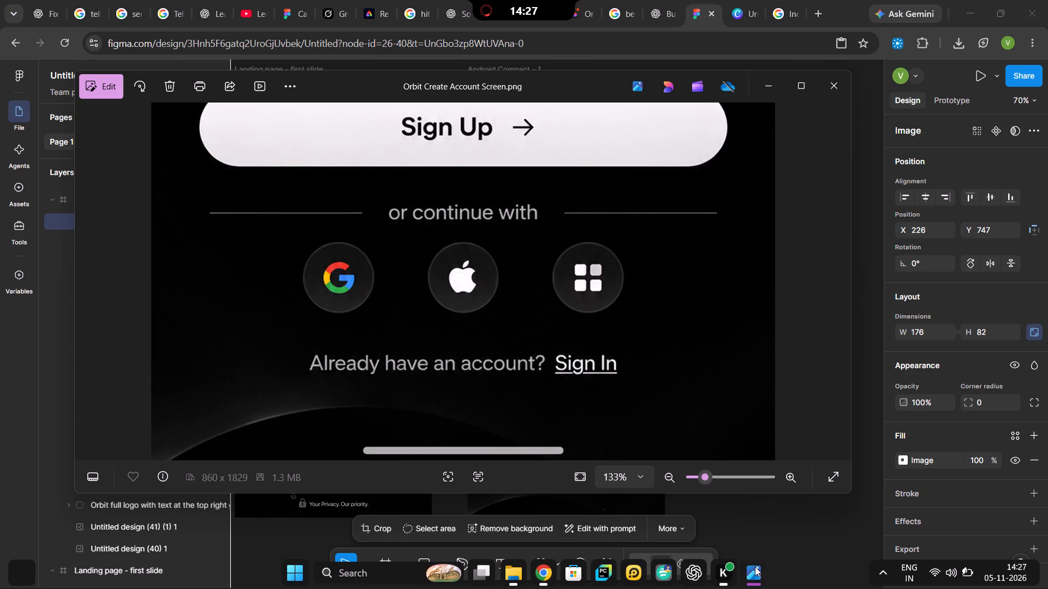
{"action": "left_click", "coordinate": [755, 567]}
{"action": "left_click", "coordinate": [754, 429]}
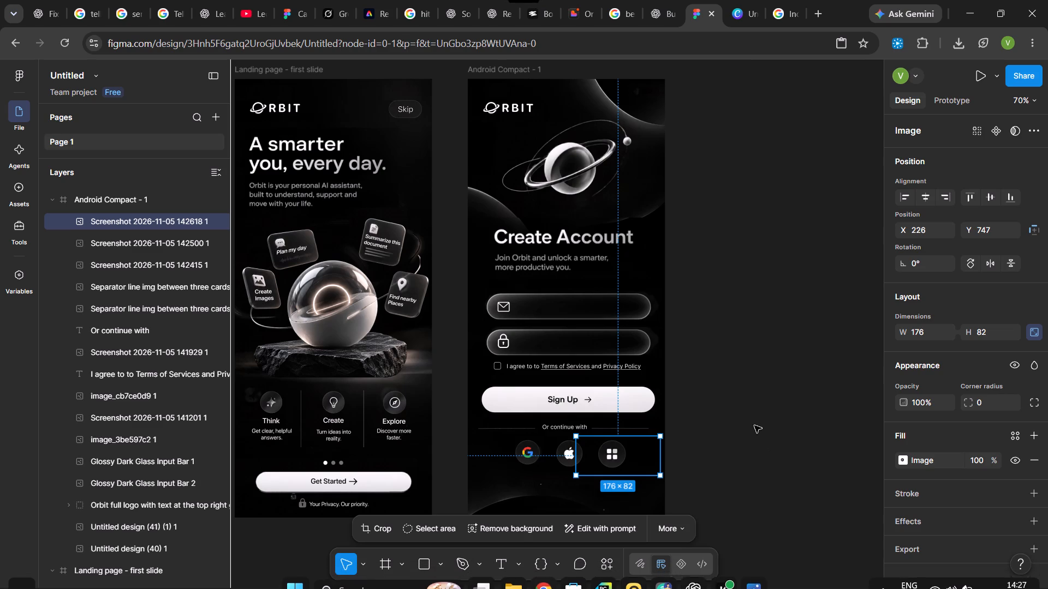
{"action": "left_click", "coordinate": [501, 557]}
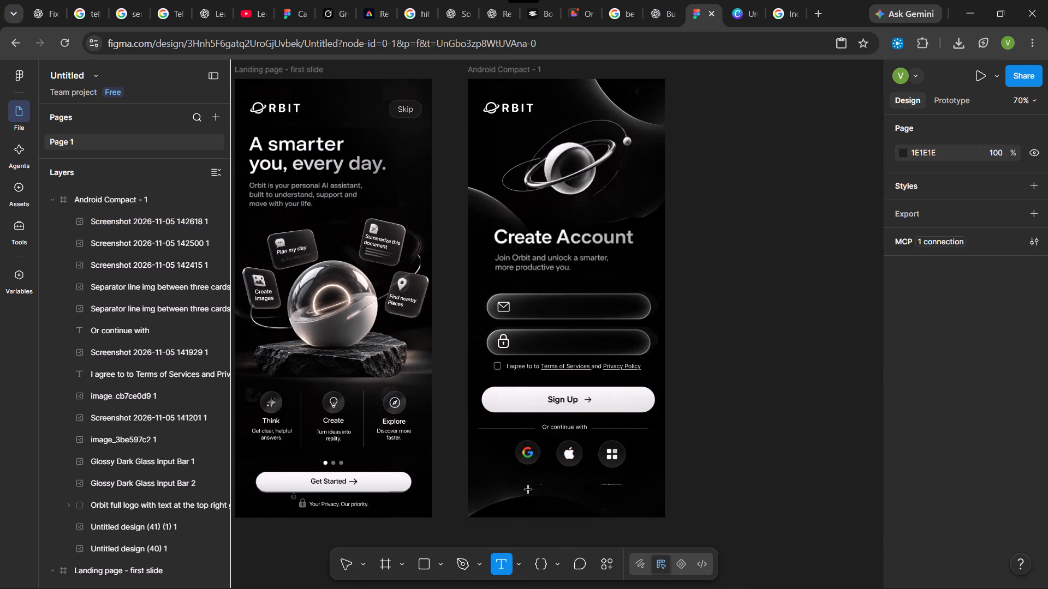
{"action": "left_click_drag", "start_coordinate": [527, 472], "coordinate": [622, 488]}
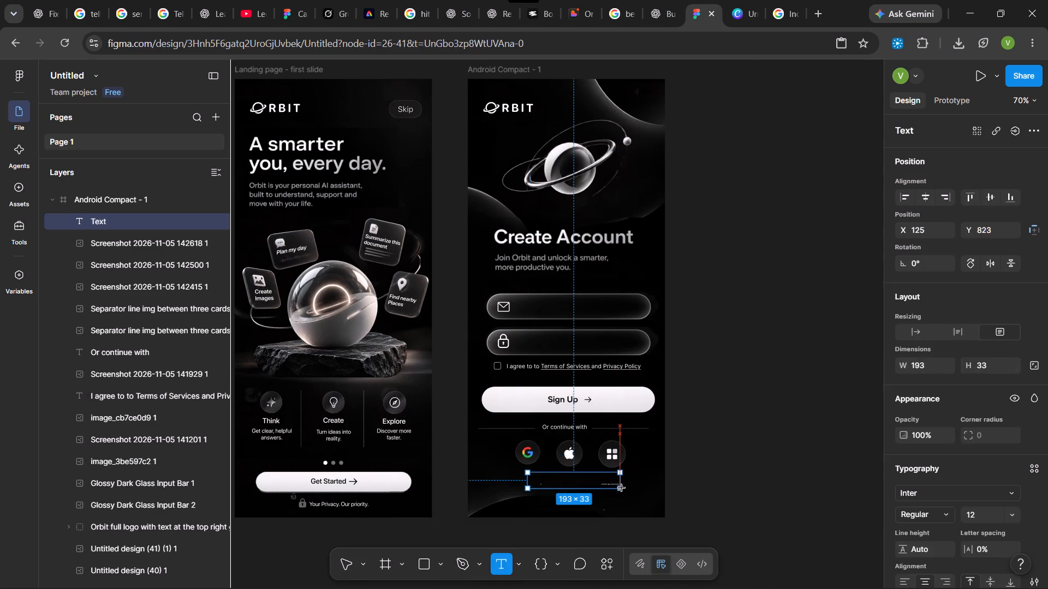
{"action": "left_click_drag", "start_coordinate": [622, 488], "coordinate": [622, 492]}
{"action": "type", "text": "Already have an account"}
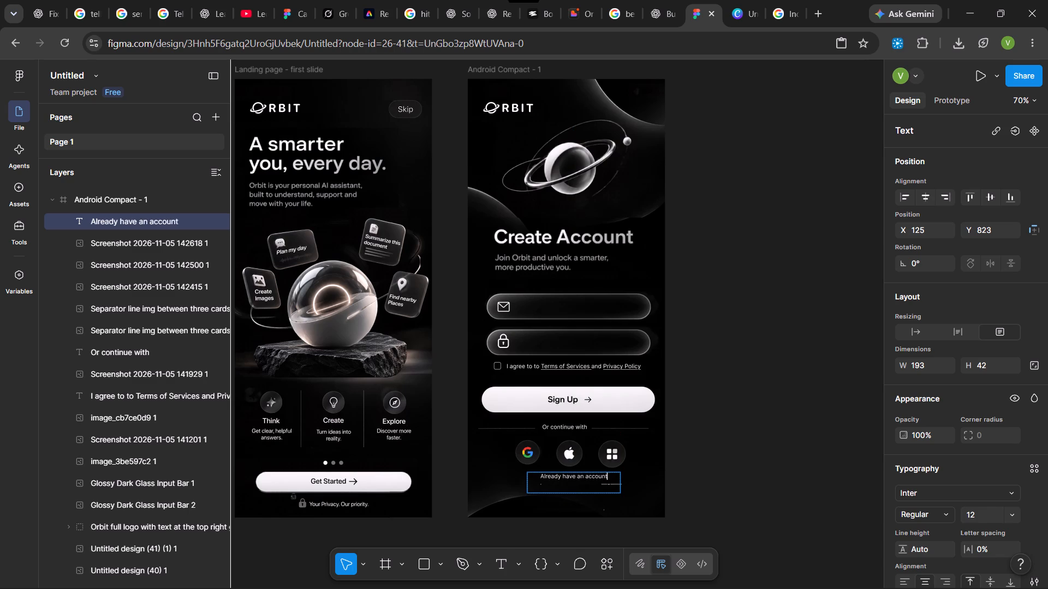
{"action": "key", "text": "shift+question"}
{"action": "key", "text": "ctrl+shift+Left"}
{"action": "key", "text": "ctrl+shift+Left"}
{"action": "key", "text": "ctrl+shift+Left"}
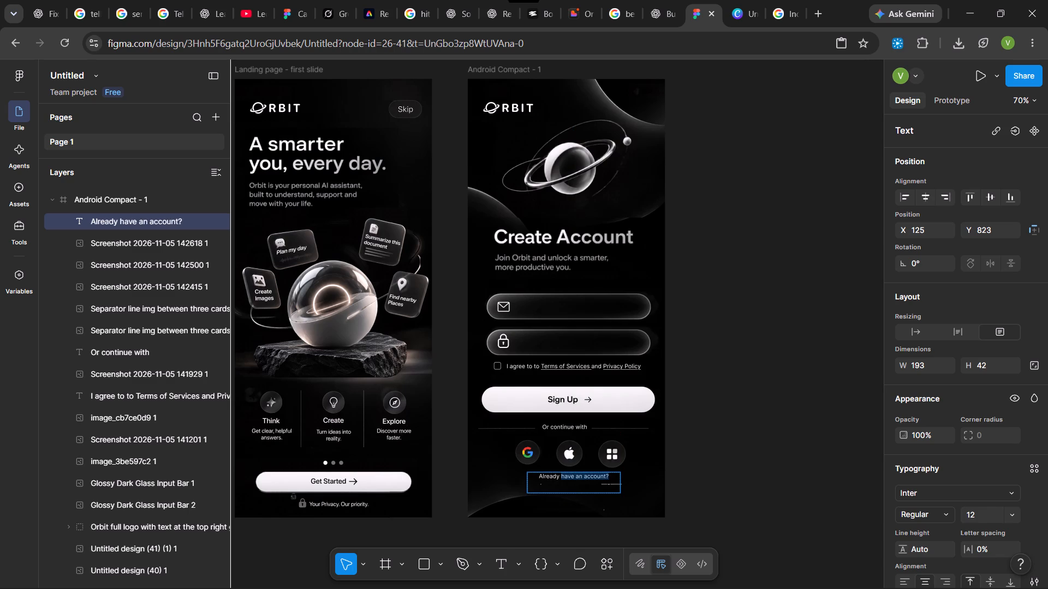
{"action": "left_click", "coordinate": [610, 479]}
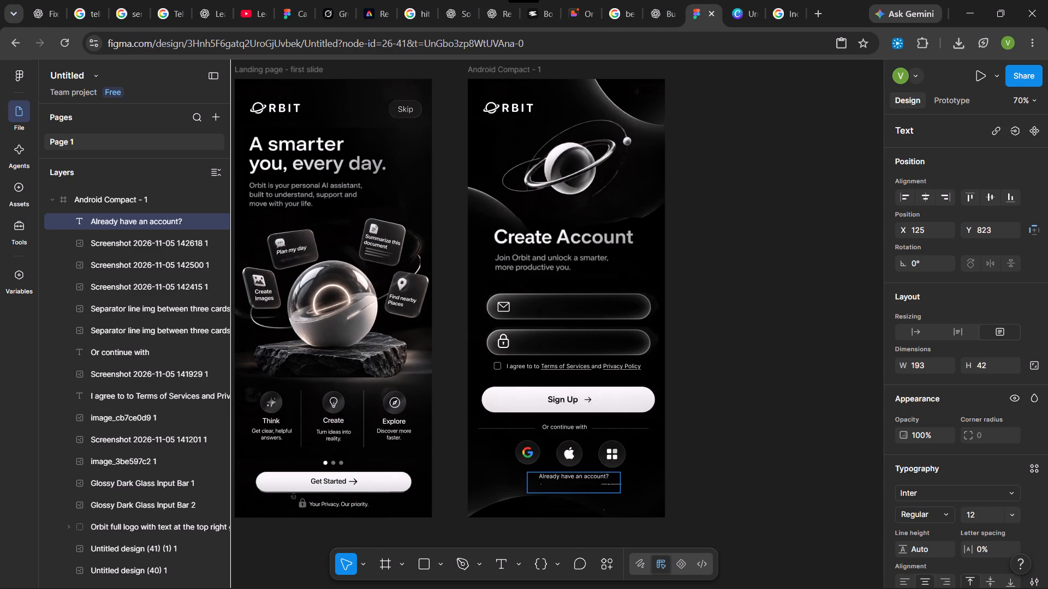
Append "Sign in" in underlined Medium weight after "Already have an account?" in the text below the sign-in icons.
{"action": "key", "text": "space"}
{"action": "left_click", "coordinate": [949, 513]}
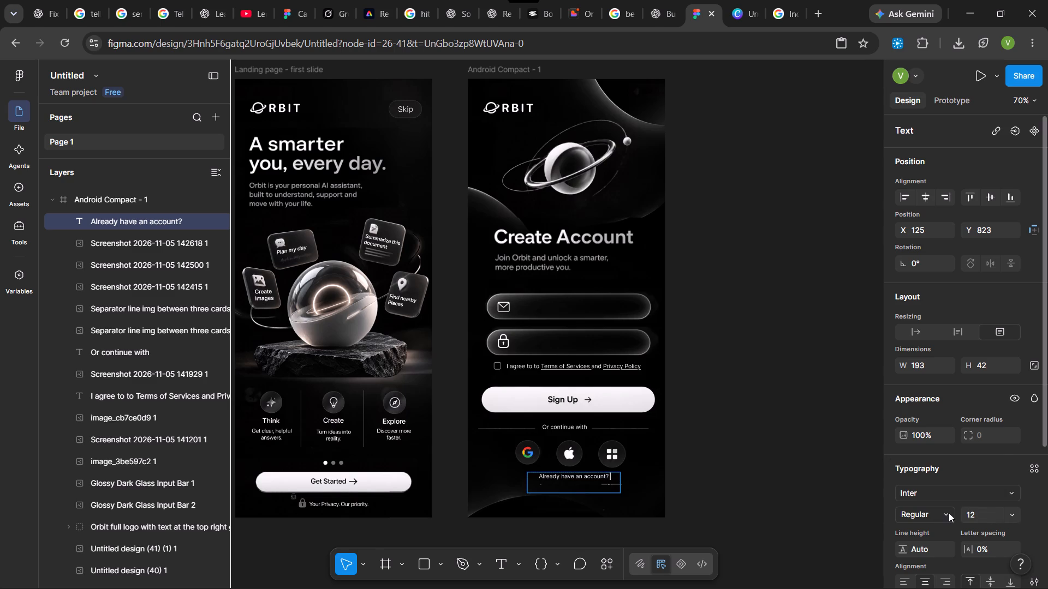
{"action": "left_click", "coordinate": [943, 535]}
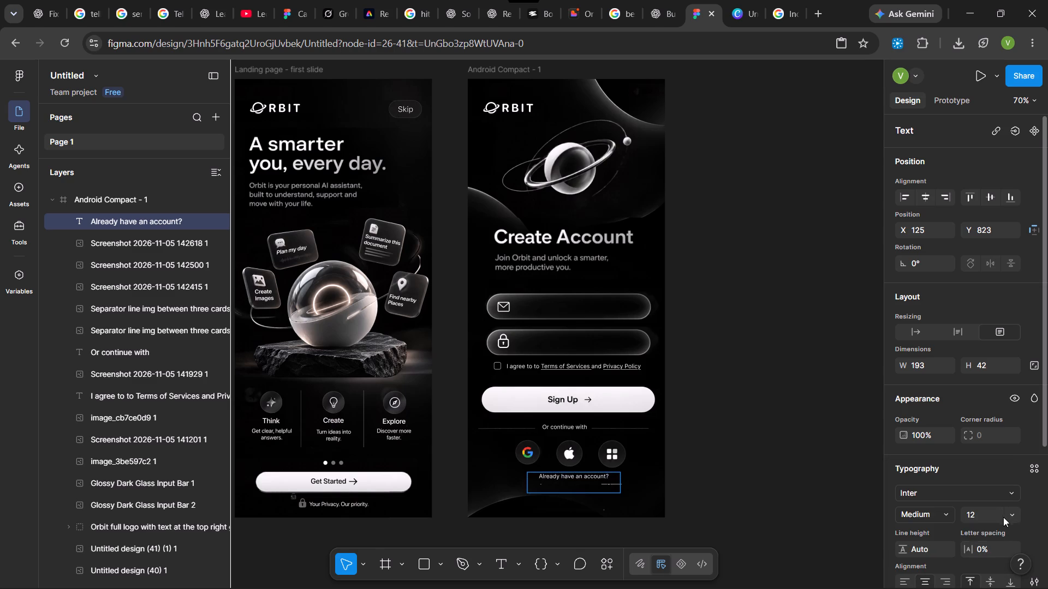
{"action": "left_click", "coordinate": [1005, 514]}
{"action": "left_click", "coordinate": [1034, 516]}
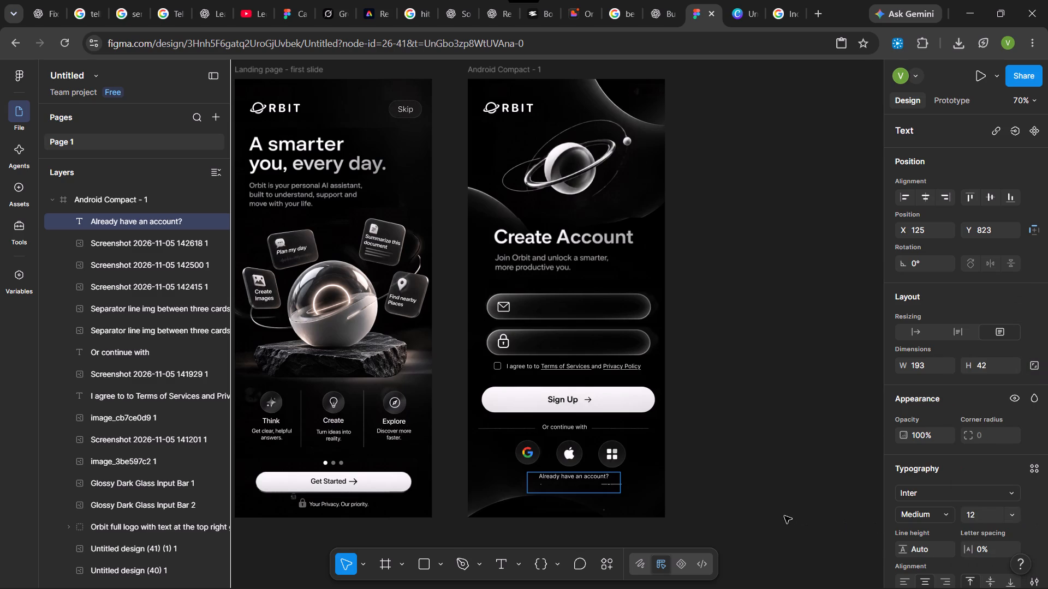
{"action": "key", "text": "ctrl+u"}
{"action": "type", "text": "Si"}
{"action": "type", "text": "gn"}
{"action": "key", "text": "space"}
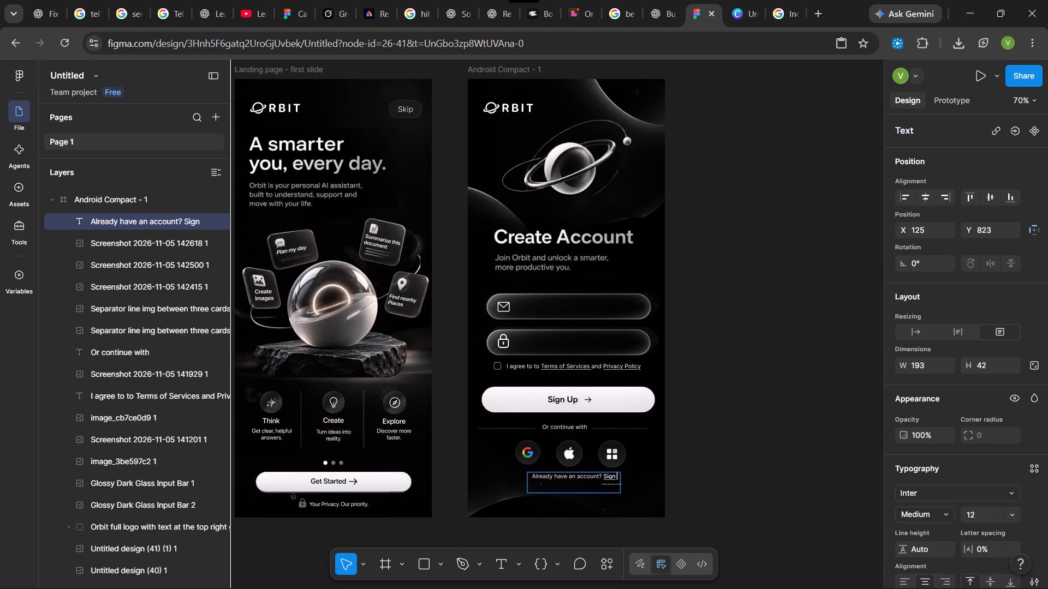
{"action": "type", "text": "imn"}
{"action": "key", "text": "BackSpace"}
{"action": "key", "text": "BackSpace"}
{"action": "key", "text": "n"}
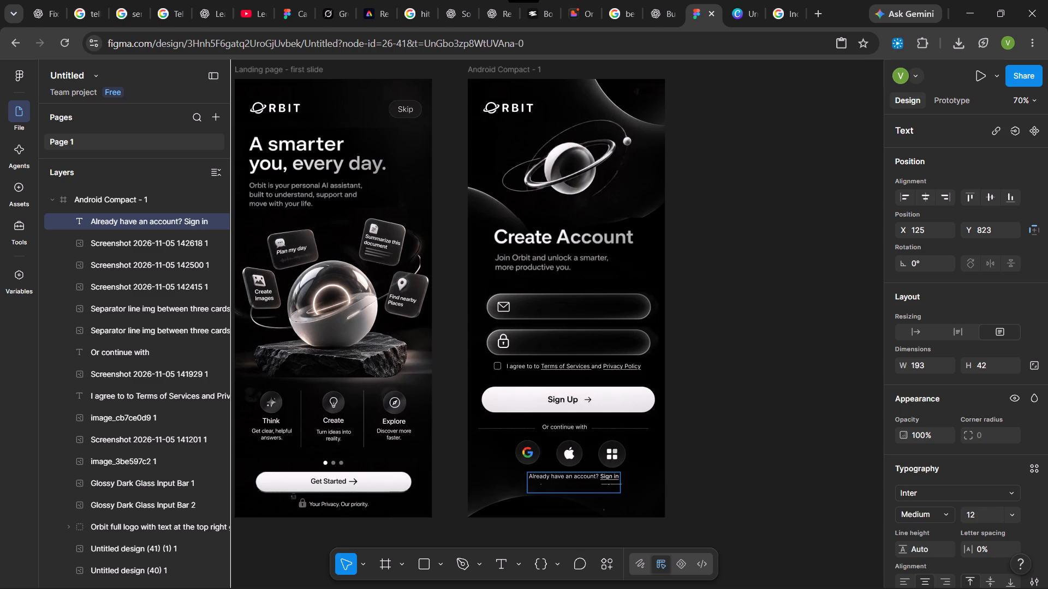
{"action": "key", "text": "ctrl+u"}
{"action": "left_click", "coordinate": [724, 460]}
Position the "Already have an account? Sign in" text at X 125, Y 834 below the sign-in icons.
{"action": "left_click_drag", "start_coordinate": [596, 478], "coordinate": [582, 486]}
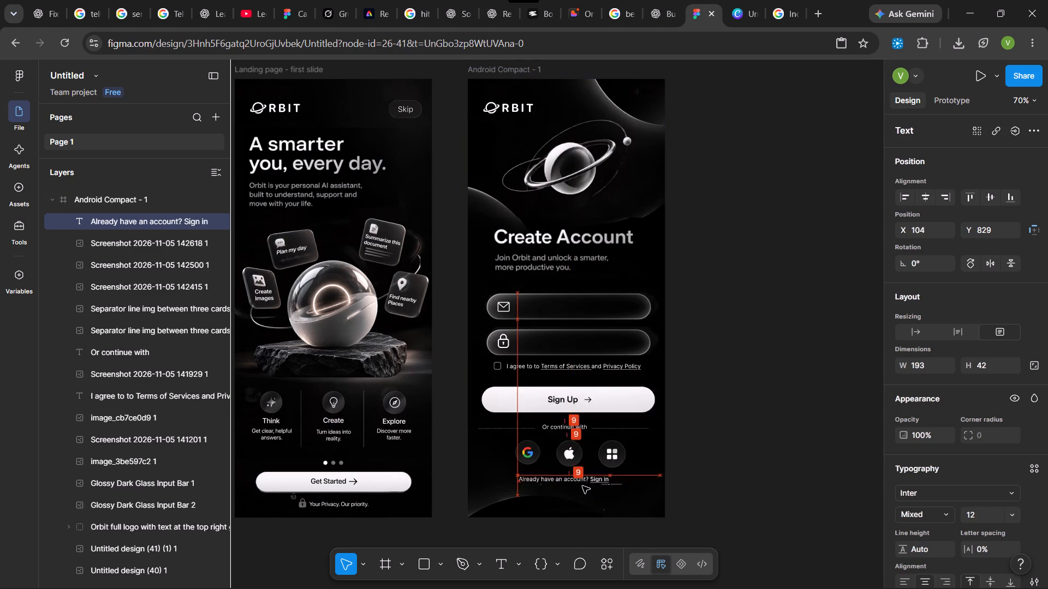
{"action": "left_click_drag", "start_coordinate": [582, 486], "coordinate": [596, 483]}
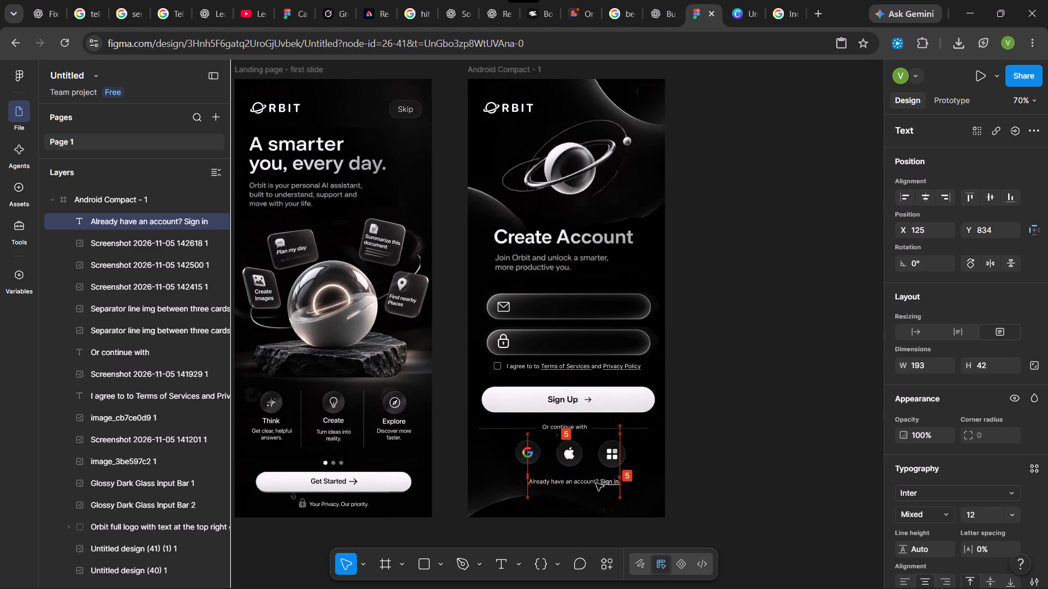
{"action": "left_click", "coordinate": [759, 491]}
{"action": "left_click", "coordinate": [590, 483]}
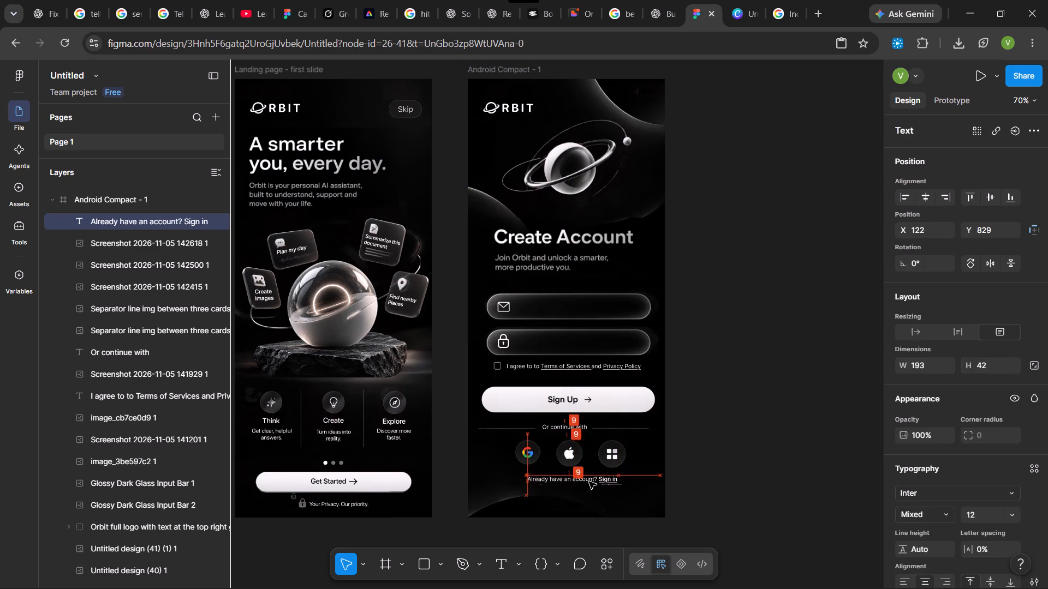
{"action": "left_click", "coordinate": [764, 460]}
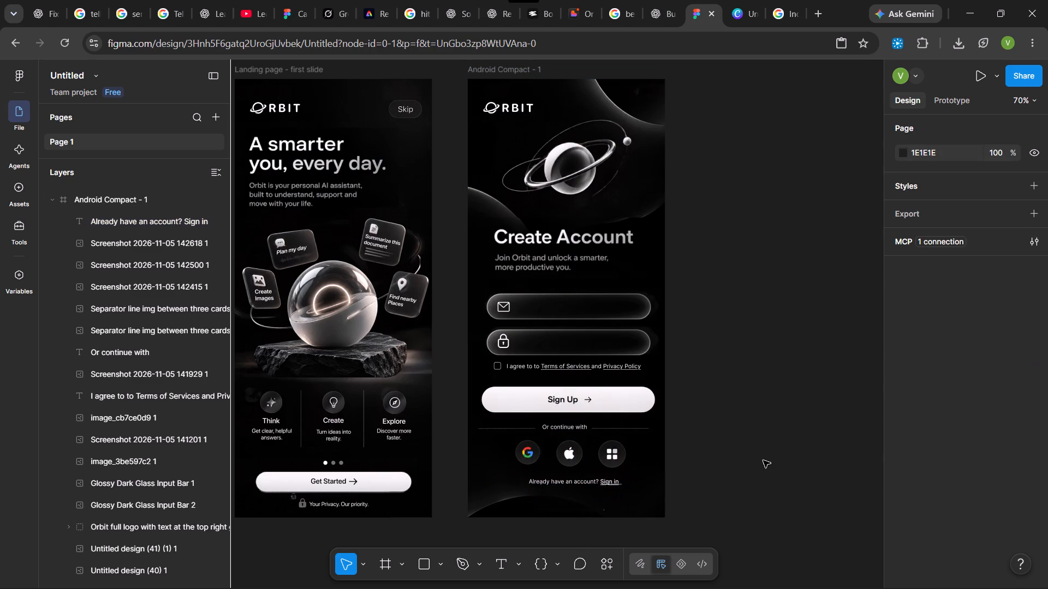
{"action": "left_click", "coordinate": [568, 480]}
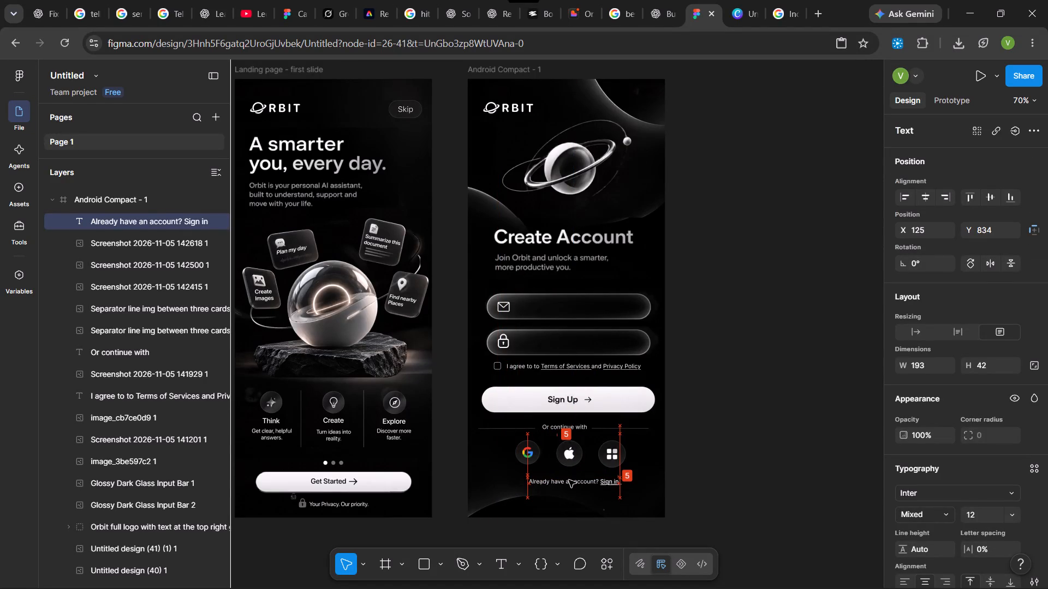
Dismiss the battery notification and deselect the account text.
{"action": "left_click", "coordinate": [583, 327]}
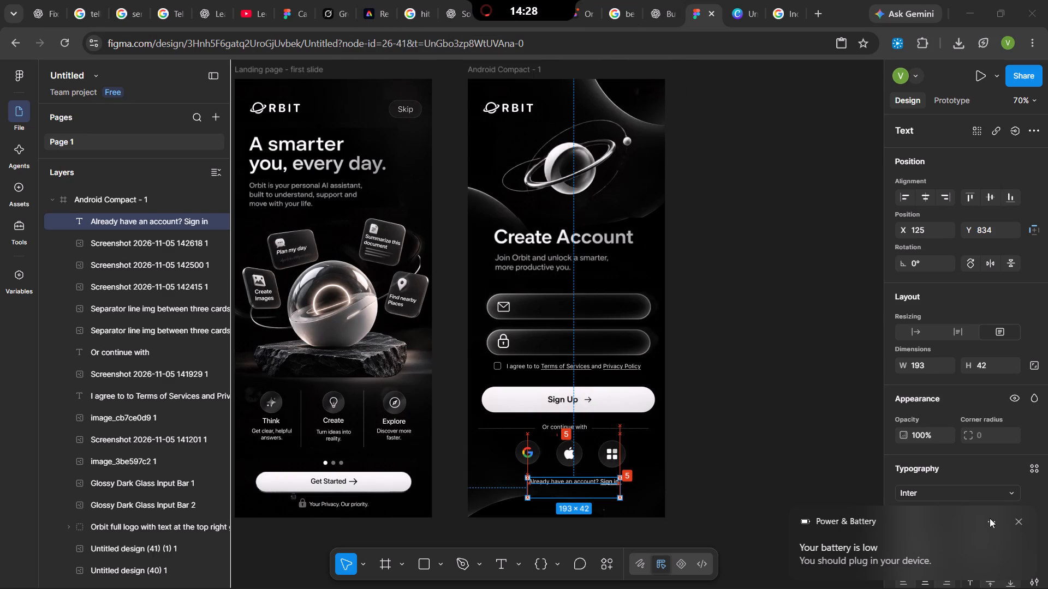
{"action": "left_click", "coordinate": [1016, 523]}
{"action": "left_click", "coordinate": [770, 442]}
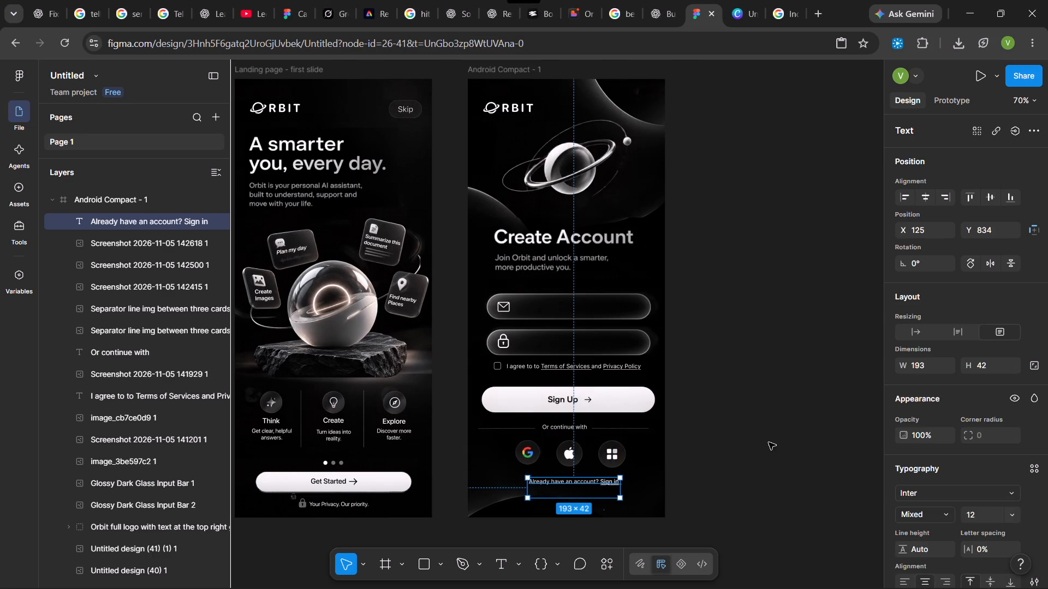
{"action": "left_click", "coordinate": [736, 462]}
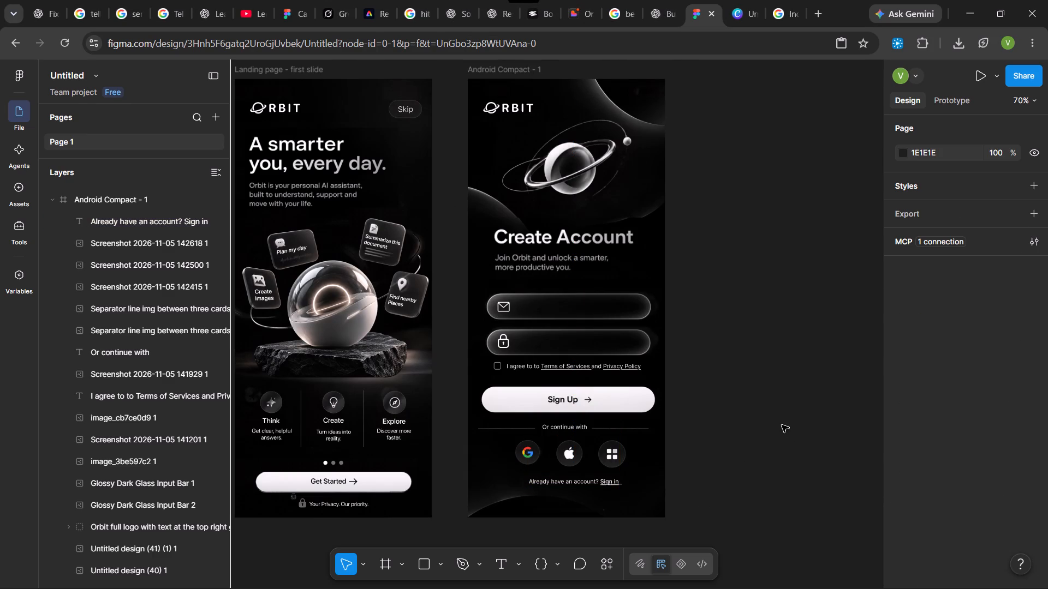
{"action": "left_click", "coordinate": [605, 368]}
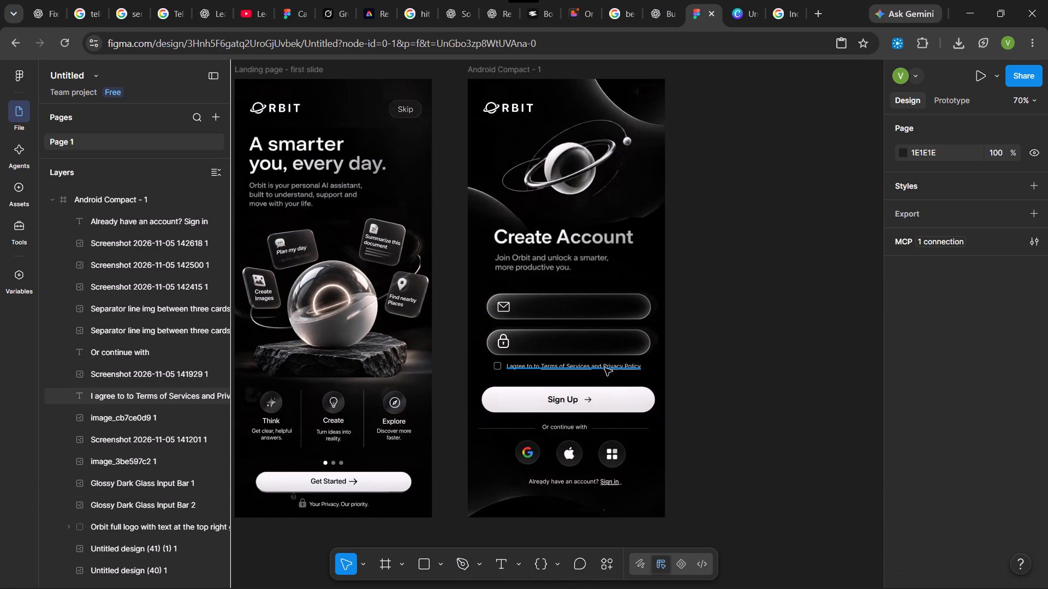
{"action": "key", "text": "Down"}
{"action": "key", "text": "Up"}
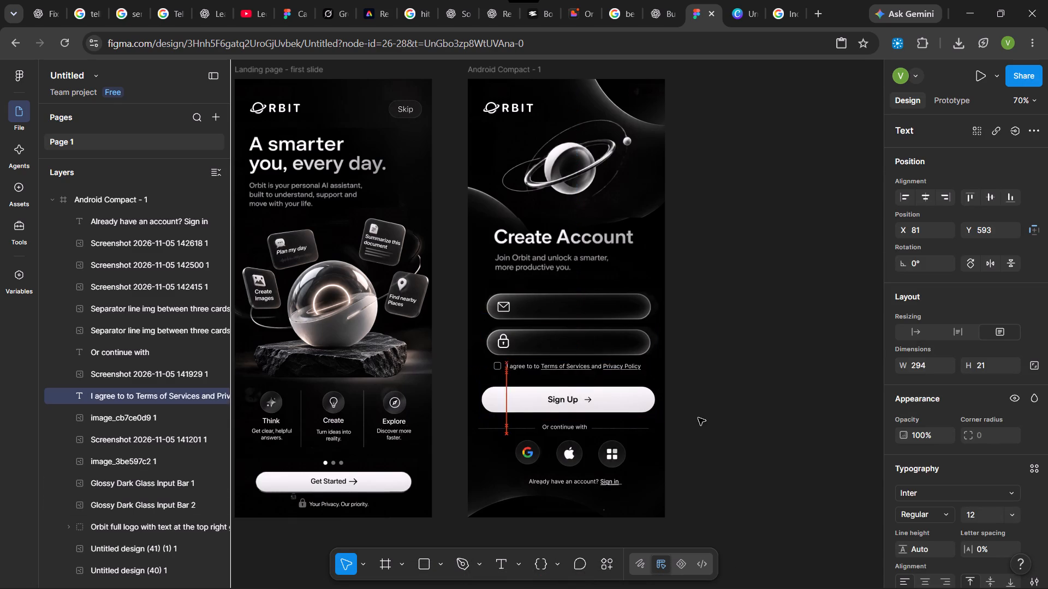
Nudge the Sign Up button image slightly upward, closer to the terms agreement line.
{"action": "left_click", "coordinate": [620, 400]}
{"action": "key", "text": "Up"}
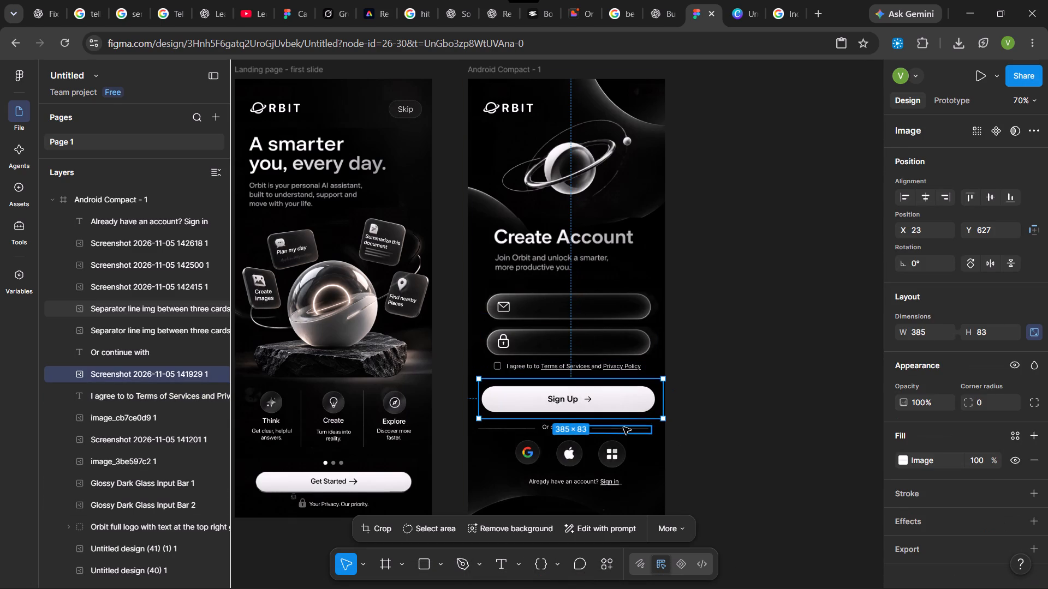
{"action": "key", "text": "Up"}
{"action": "key", "text": "Up"}
{"action": "left_click", "coordinate": [782, 489]}
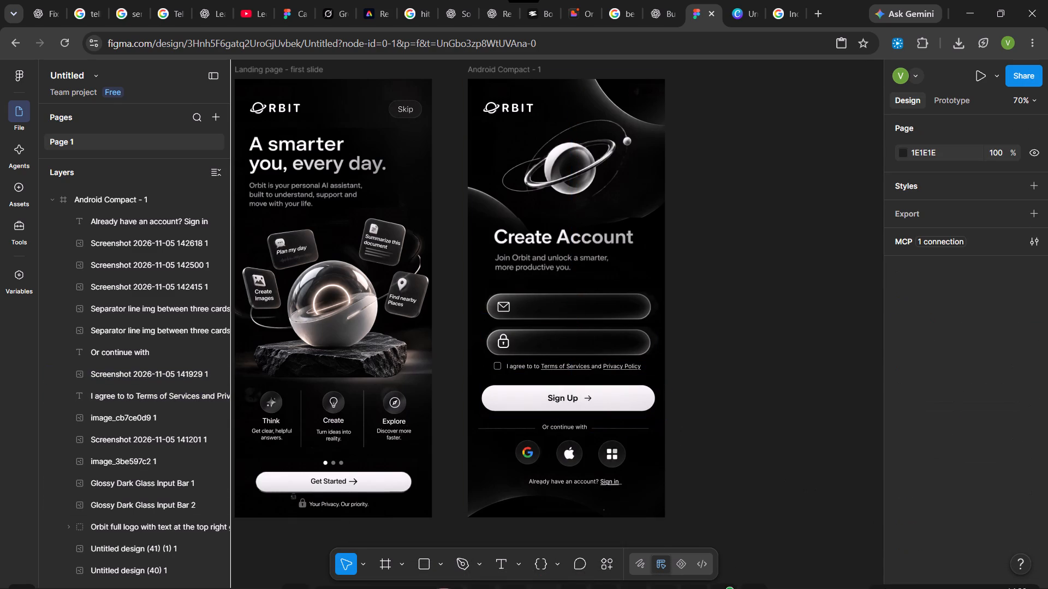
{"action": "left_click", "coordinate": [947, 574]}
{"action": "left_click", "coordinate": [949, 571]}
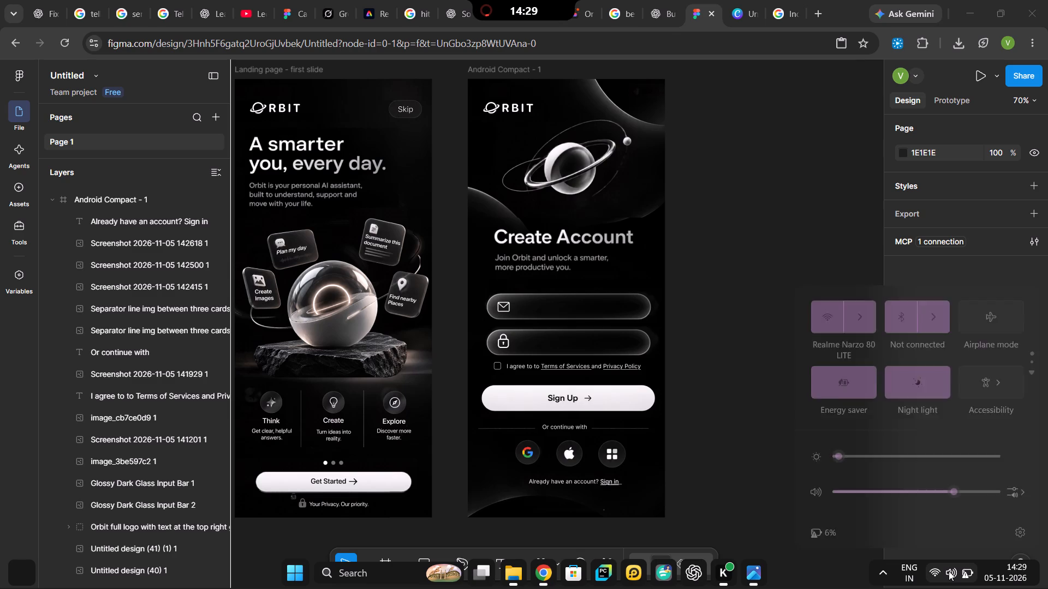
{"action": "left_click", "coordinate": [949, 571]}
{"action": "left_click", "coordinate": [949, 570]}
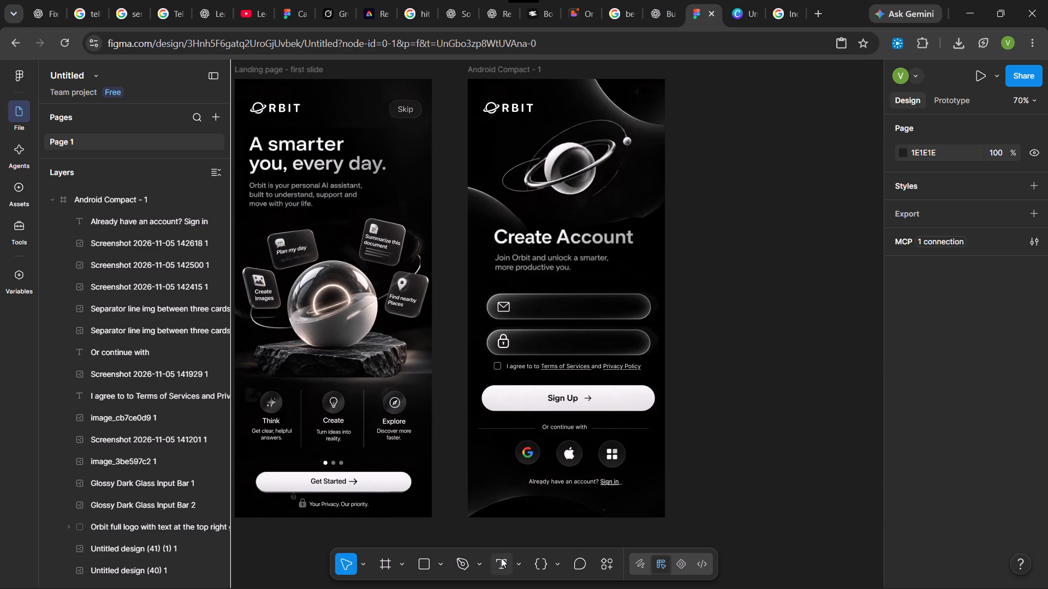
Add a text box of about 180 × 32 inside the email field reading "Enter email address" at font size 14.
{"action": "left_click", "coordinate": [501, 558]}
{"action": "left_click_drag", "start_coordinate": [523, 300], "coordinate": [609, 312]}
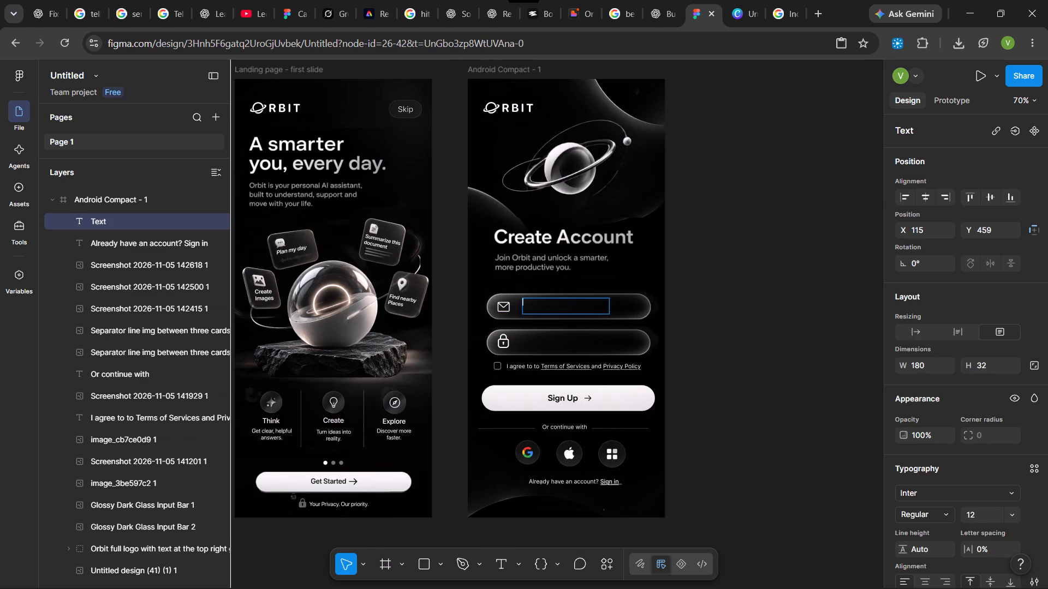
{"action": "left_click", "coordinate": [1010, 519]}
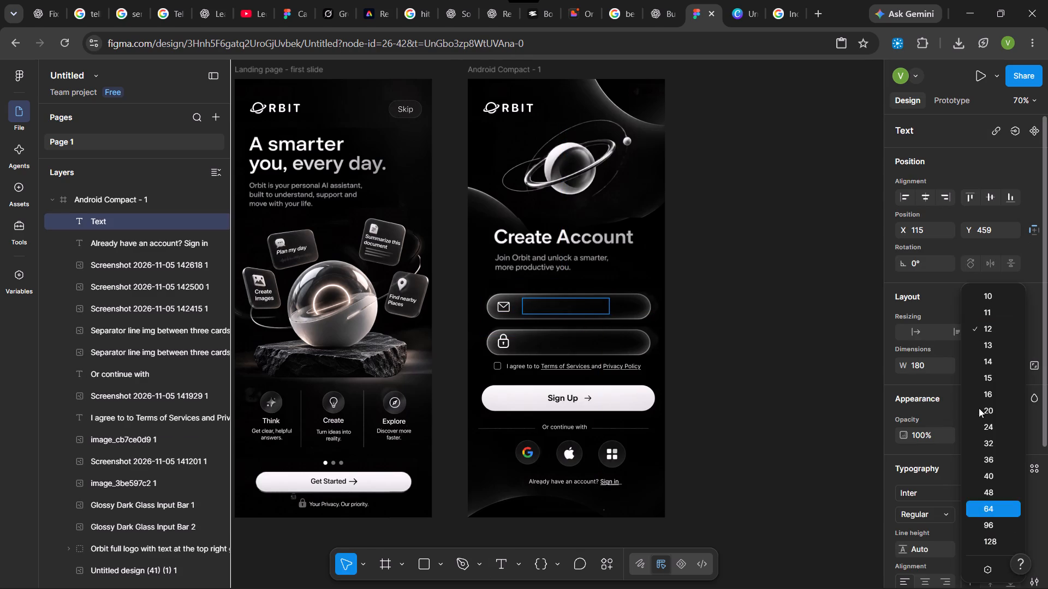
{"action": "left_click", "coordinate": [992, 358]}
{"action": "type", "text": "Enter"}
{"action": "key", "text": "space"}
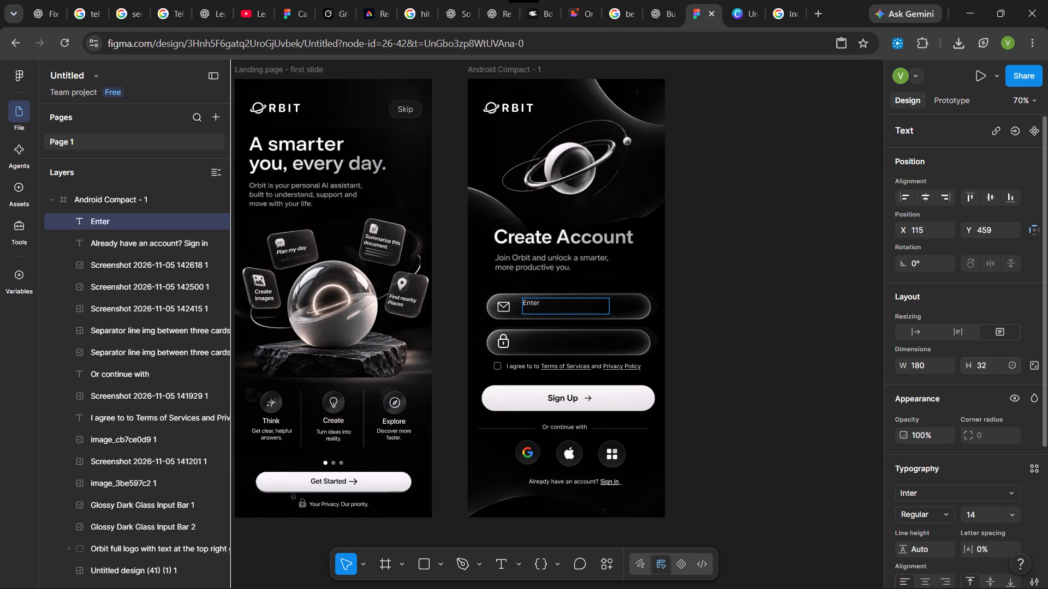
{"action": "type", "text": "E\\"}
{"action": "key", "text": "BackSpace"}
{"action": "key", "text": "BackSpace"}
{"action": "type", "text": "email address"}
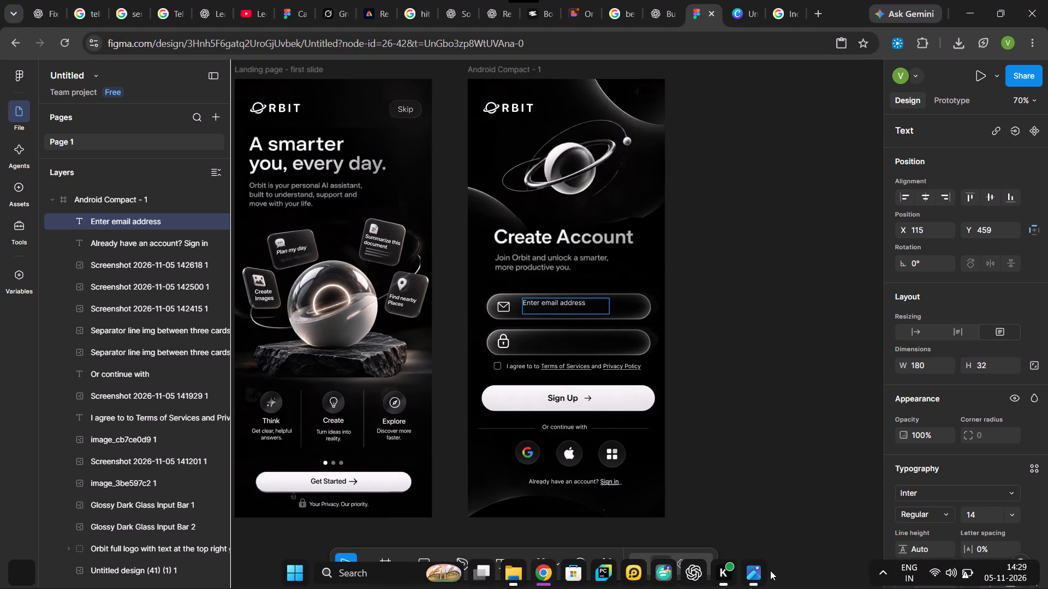
Check the placeholder wording of the input fields in the Orbit Create Account Screen reference image in Photos.
{"action": "left_click", "coordinate": [752, 524]}
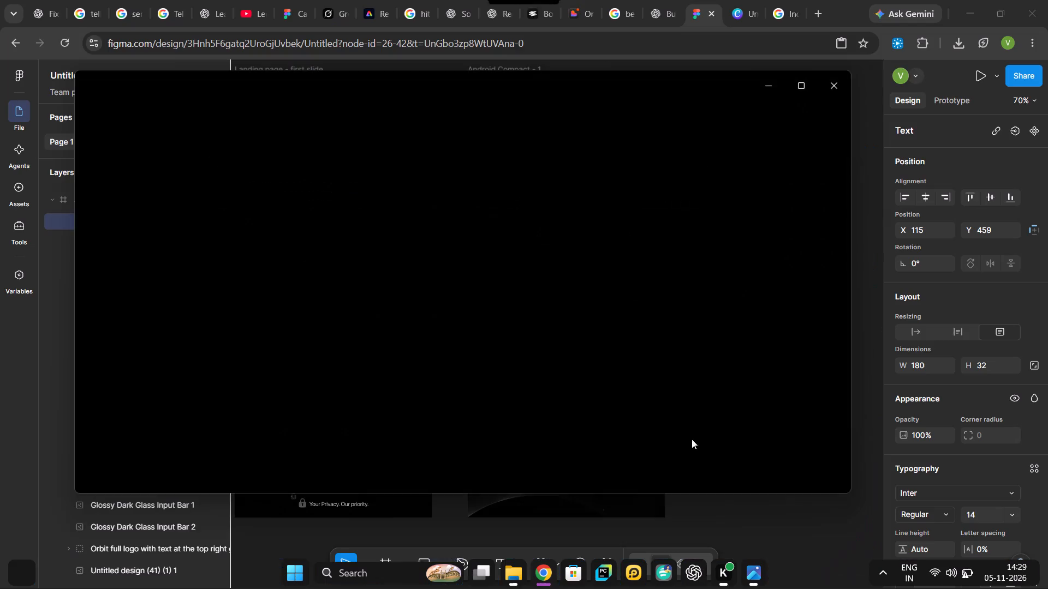
{"action": "key", "text": "ctrl+minus"}
{"action": "key", "text": "ctrl+minus"}
{"action": "key", "text": "ctrl+minus"}
{"action": "key", "text": "ctrl+minus"}
{"action": "key", "text": "ctrl+minus"}
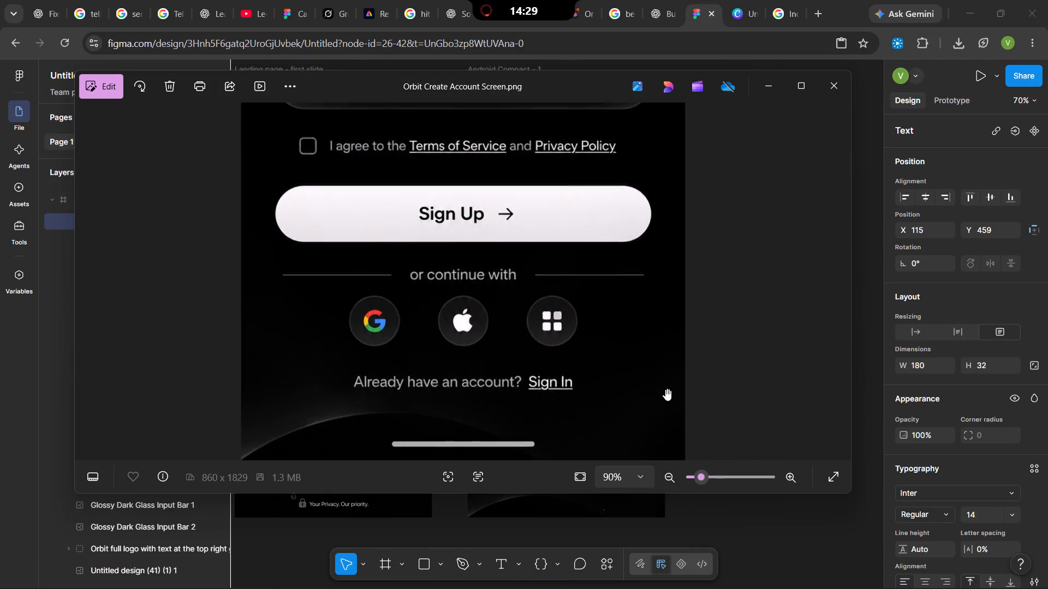
{"action": "key", "text": "ctrl+minus"}
{"action": "key", "text": "ctrl+minus"}
{"action": "key", "text": "ctrl+minus"}
{"action": "key", "text": "ctrl+minus"}
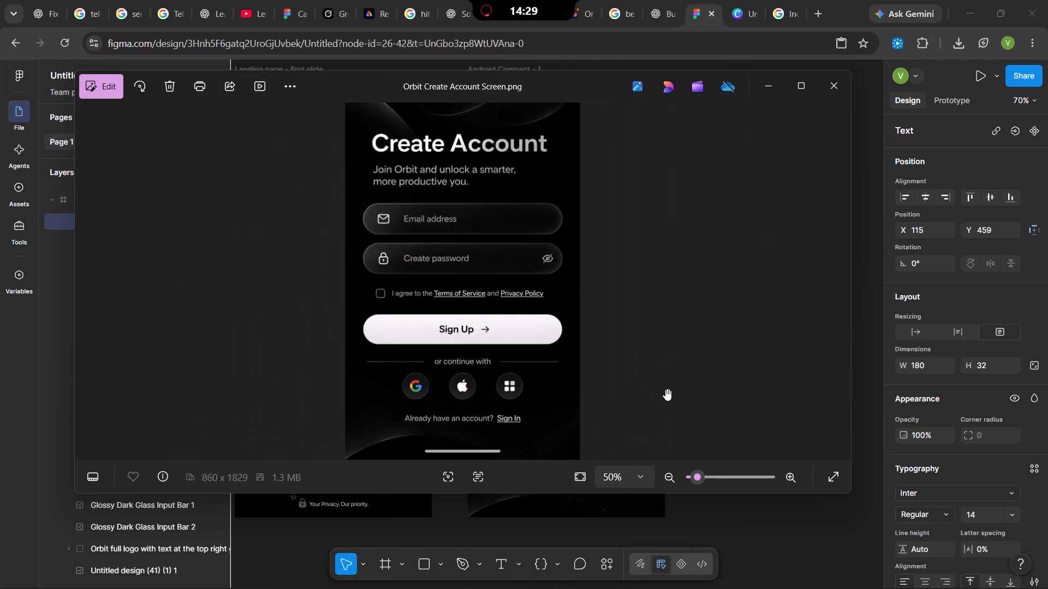
{"action": "left_click", "coordinate": [768, 76]}
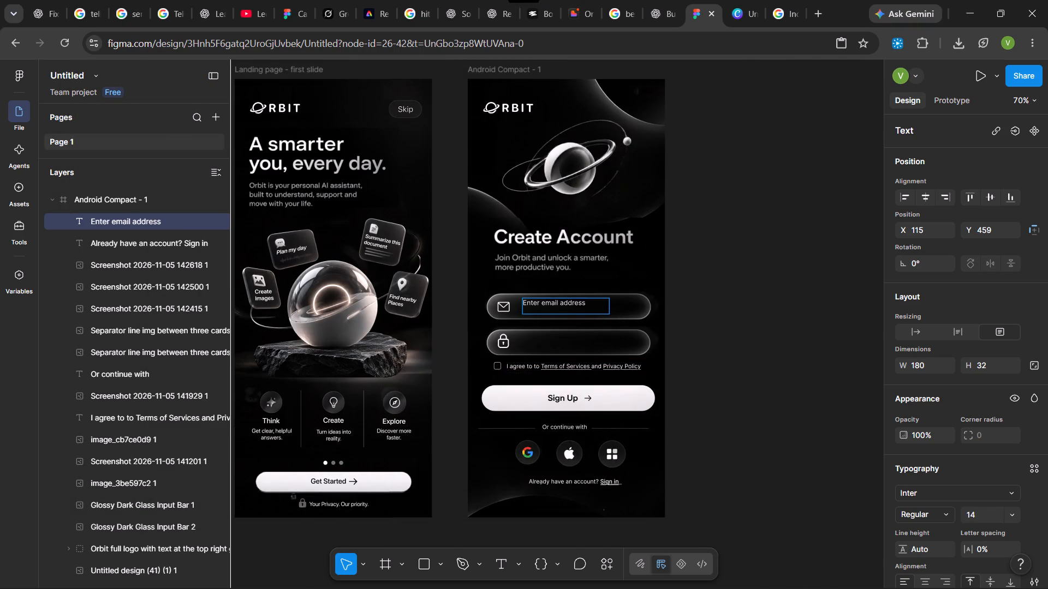
Change the email field's placeholder text to "Enter address" and set its font weight to Medium.
{"action": "key", "text": "ctrl+BackSpace"}
{"action": "key", "text": "ctrl+BackSpace"}
{"action": "type", "text": "address"}
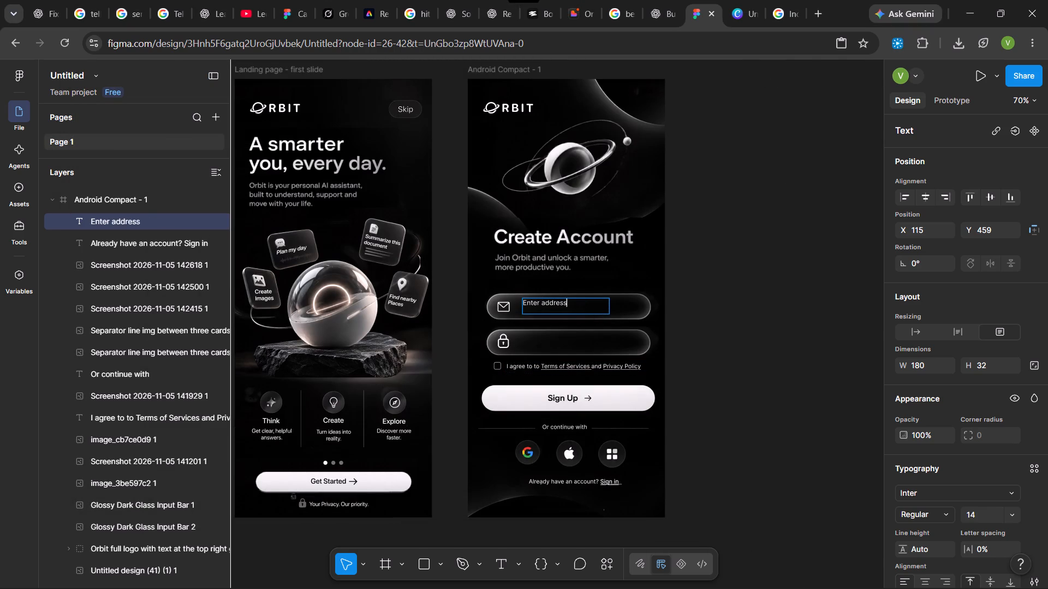
{"action": "key", "text": "ctrl+shift+Left"}
{"action": "key", "text": "ctrl+shift+Left"}
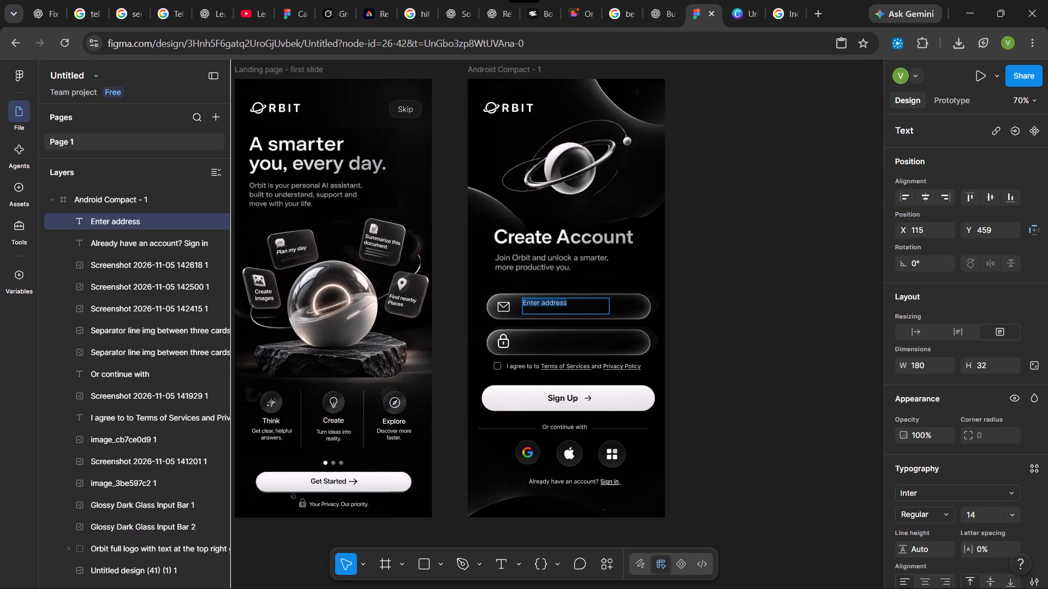
{"action": "left_click", "coordinate": [944, 512]}
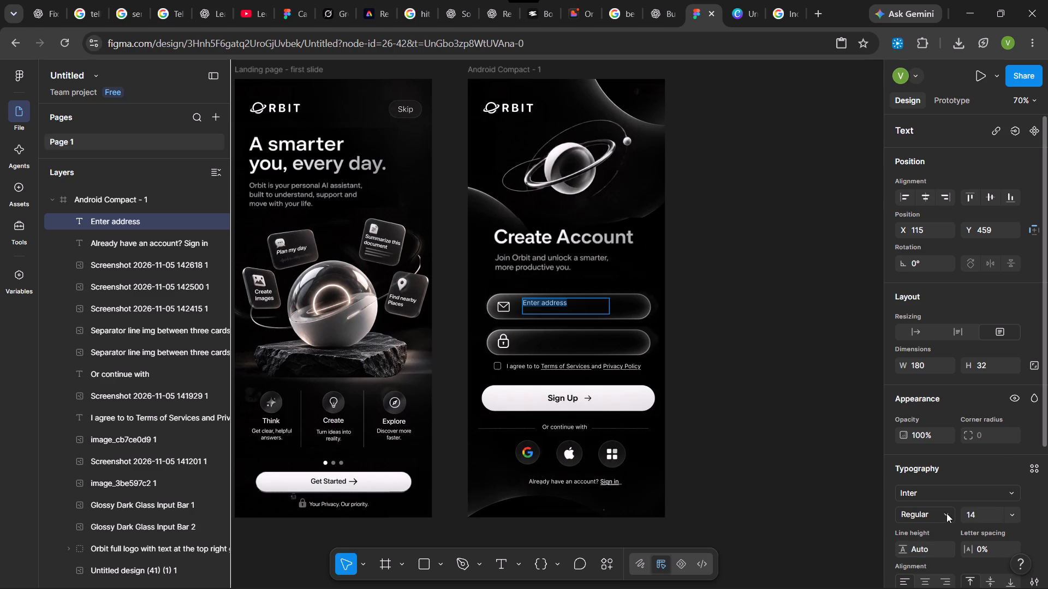
{"action": "left_click", "coordinate": [947, 531]}
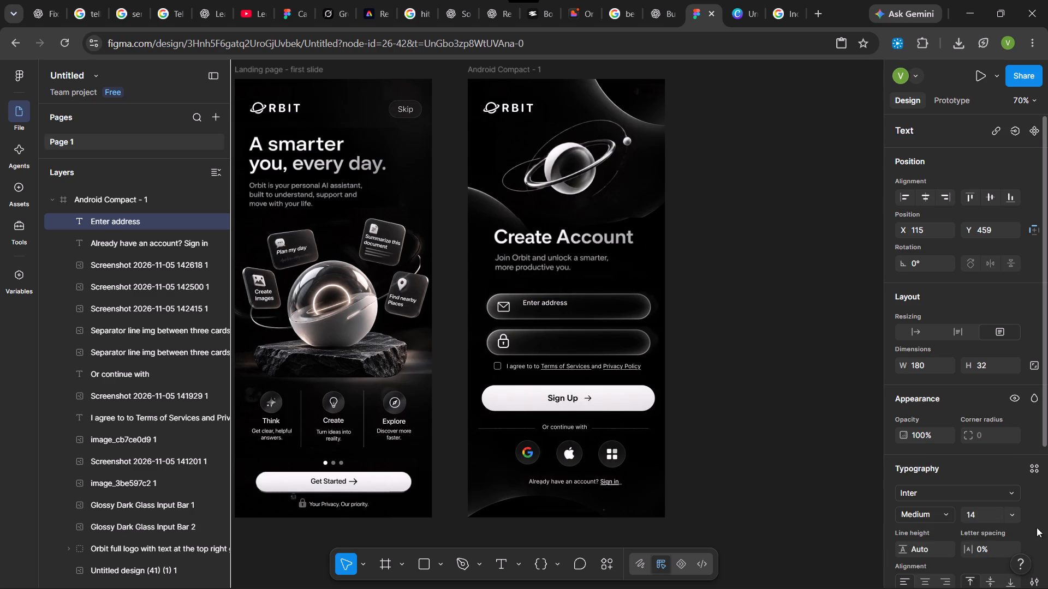
Set the font size of the "Enter address" placeholder text to 16.
{"action": "left_click", "coordinate": [1009, 517]}
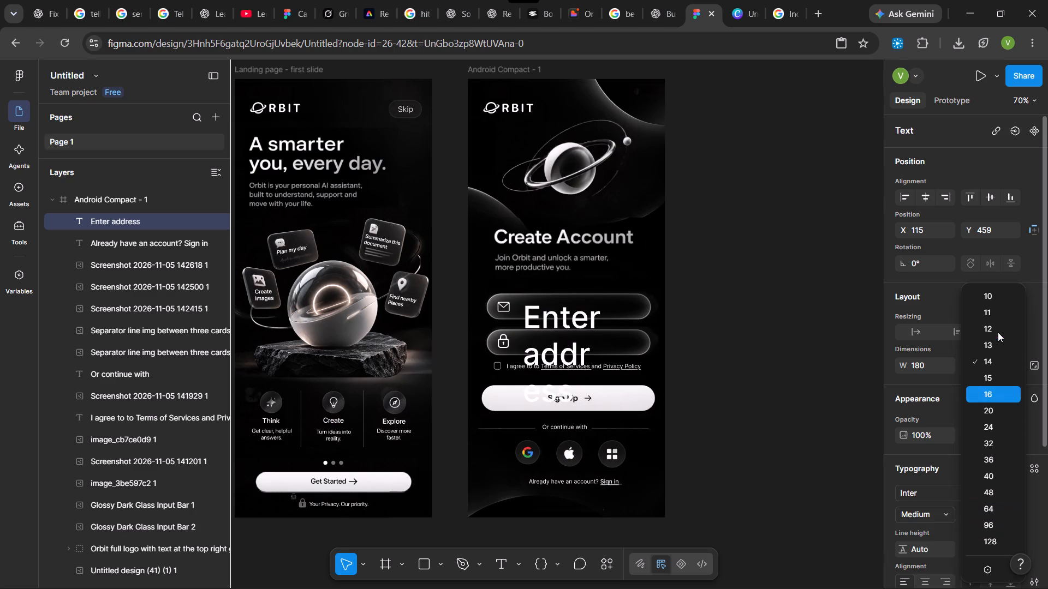
{"action": "left_click", "coordinate": [995, 388]}
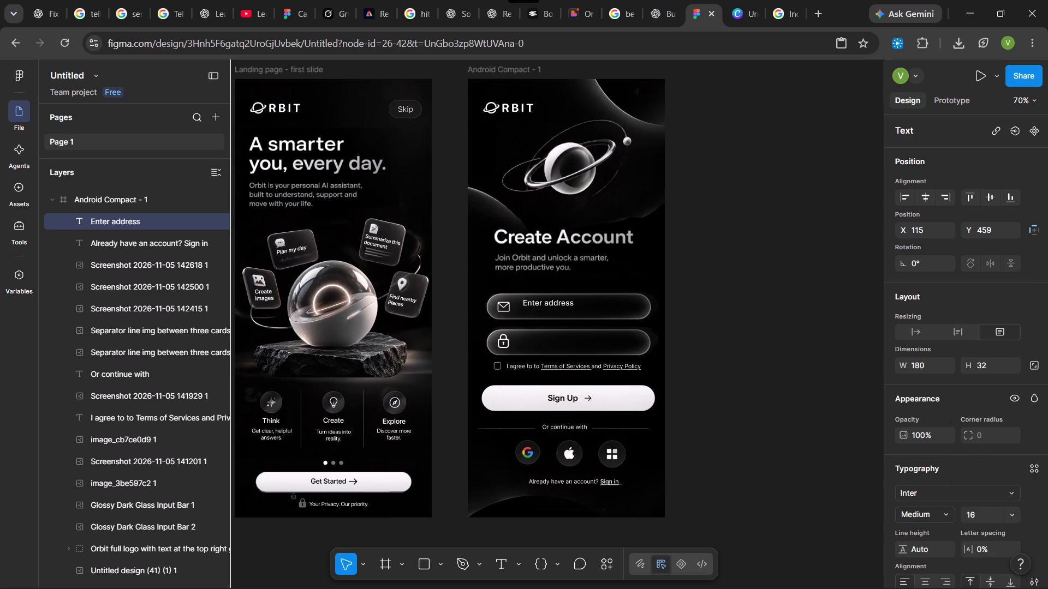
Move the "Enter address" text box slightly down within the email field, to about X 113, Y 471.
{"action": "left_click", "coordinate": [563, 303]}
{"action": "left_click", "coordinate": [583, 303]}
{"action": "left_click", "coordinate": [726, 346]}
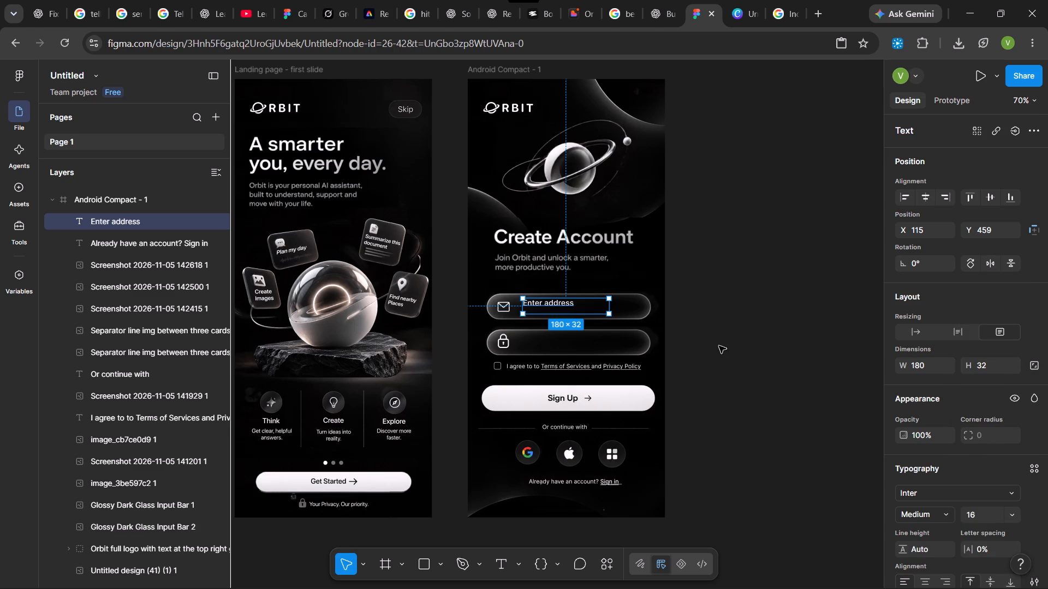
{"action": "left_click", "coordinate": [562, 302]}
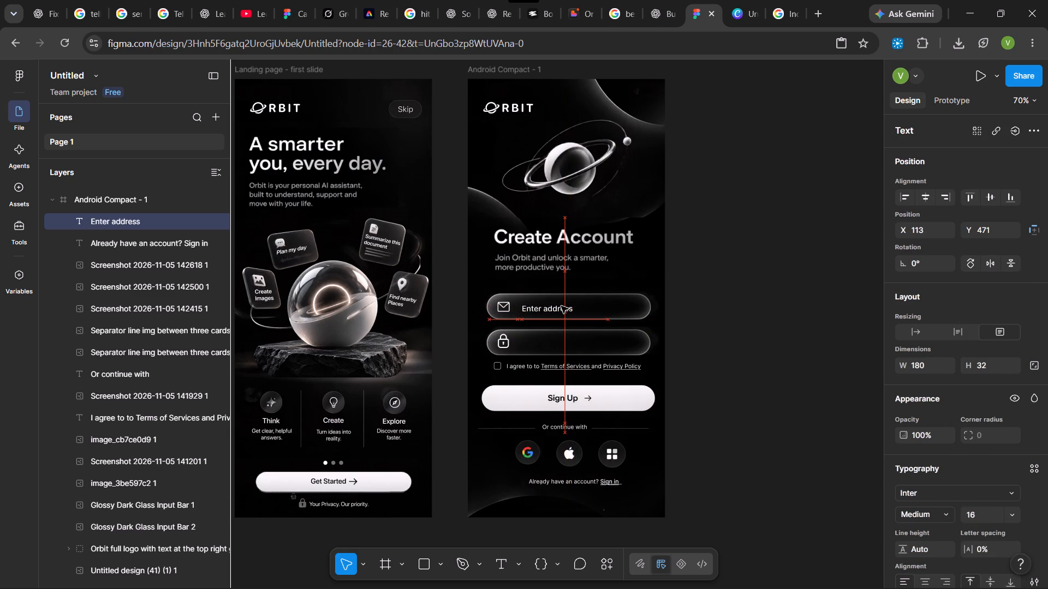
Center the "Enter address" placeholder text horizontally within its text box.
{"action": "scroll", "coordinate": [949, 518], "scroll_direction": "down", "scroll_amount": 3}
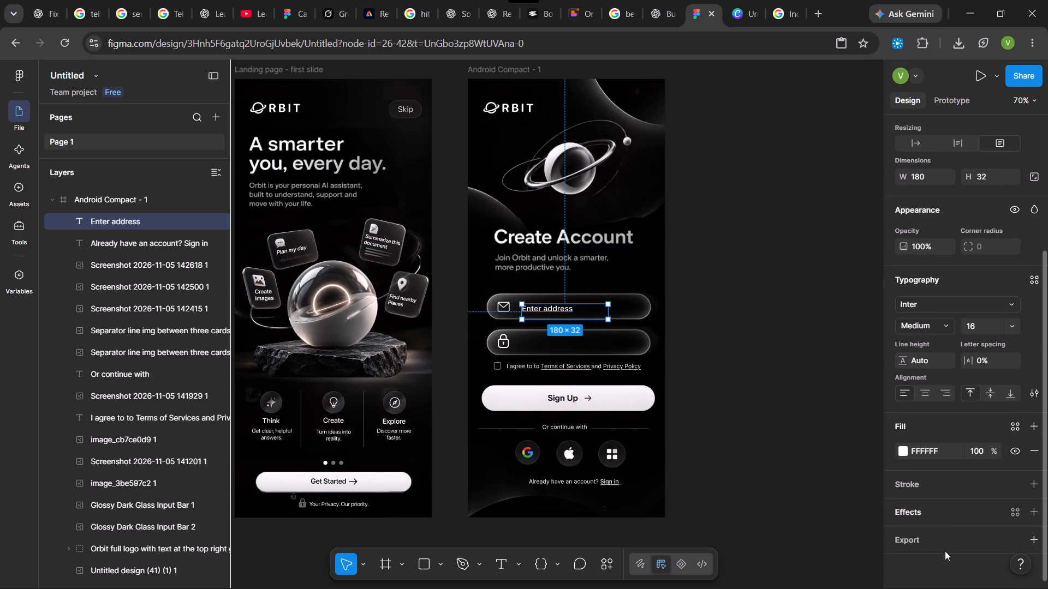